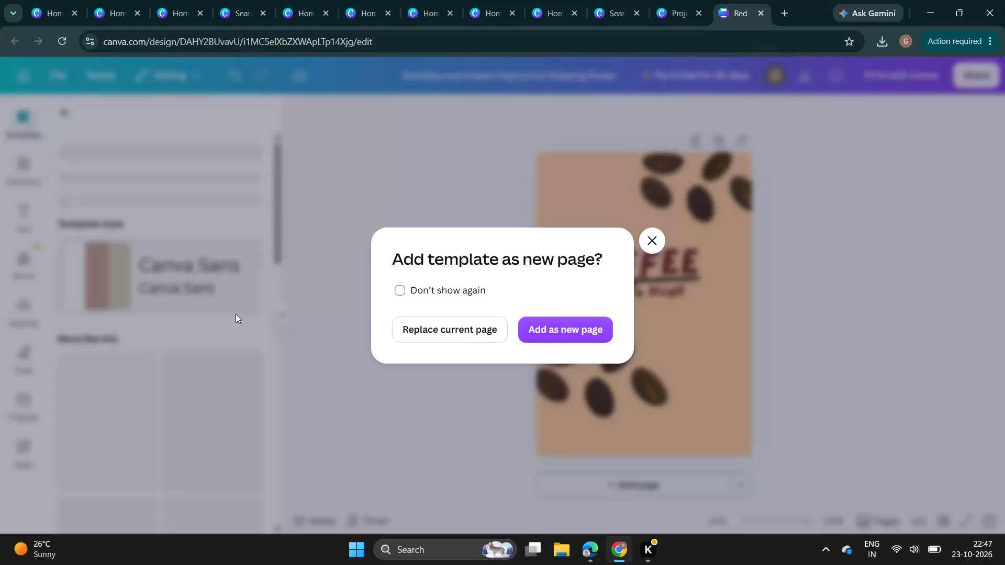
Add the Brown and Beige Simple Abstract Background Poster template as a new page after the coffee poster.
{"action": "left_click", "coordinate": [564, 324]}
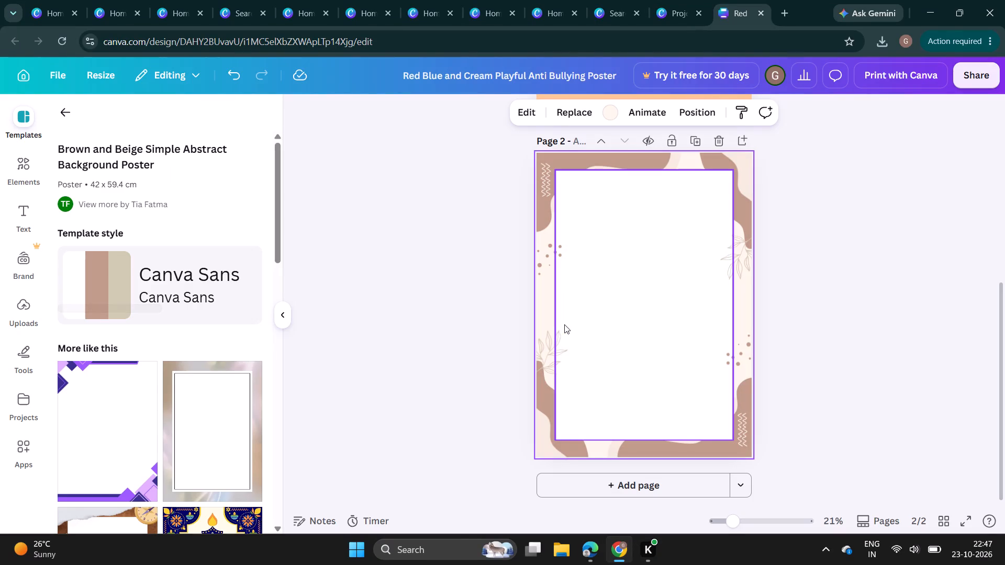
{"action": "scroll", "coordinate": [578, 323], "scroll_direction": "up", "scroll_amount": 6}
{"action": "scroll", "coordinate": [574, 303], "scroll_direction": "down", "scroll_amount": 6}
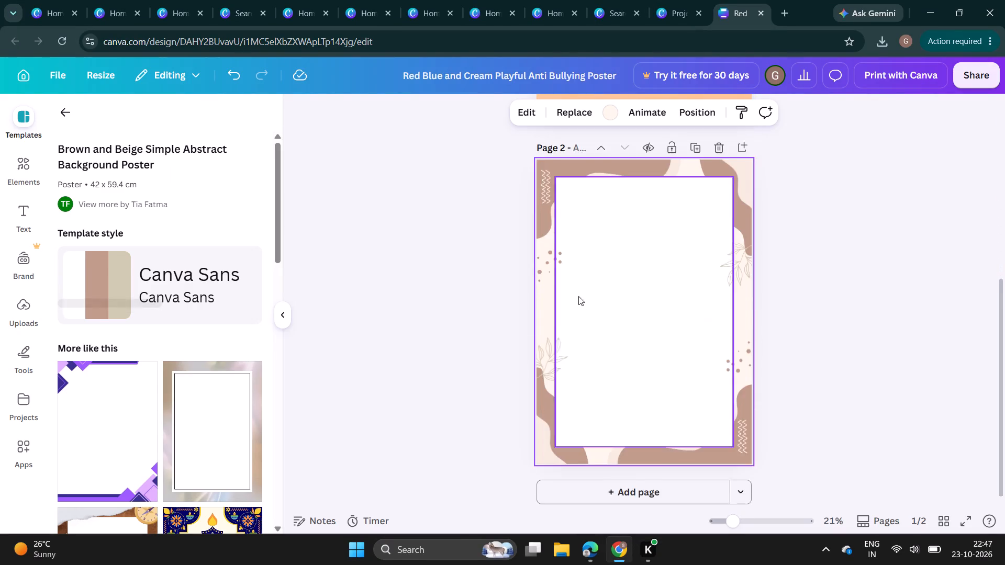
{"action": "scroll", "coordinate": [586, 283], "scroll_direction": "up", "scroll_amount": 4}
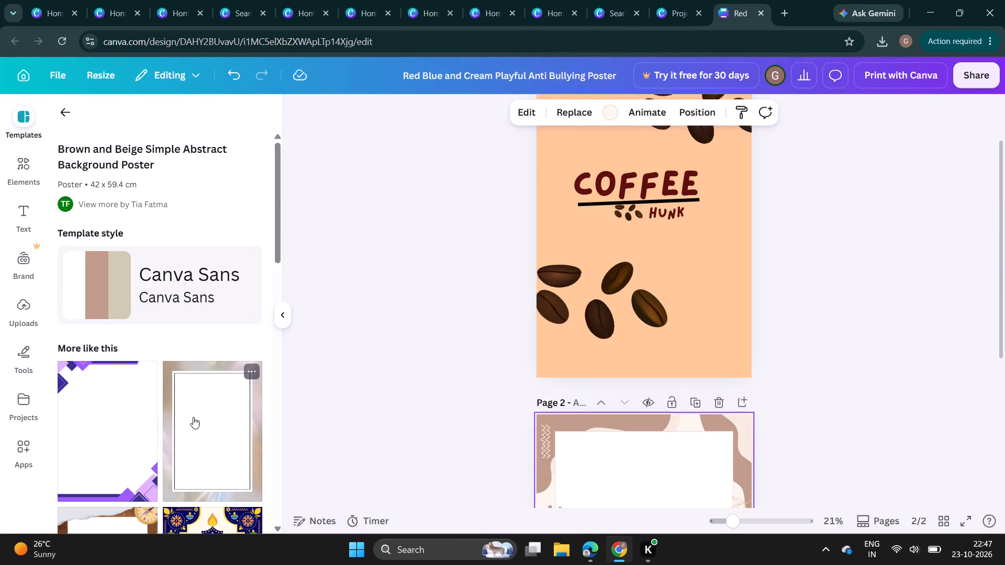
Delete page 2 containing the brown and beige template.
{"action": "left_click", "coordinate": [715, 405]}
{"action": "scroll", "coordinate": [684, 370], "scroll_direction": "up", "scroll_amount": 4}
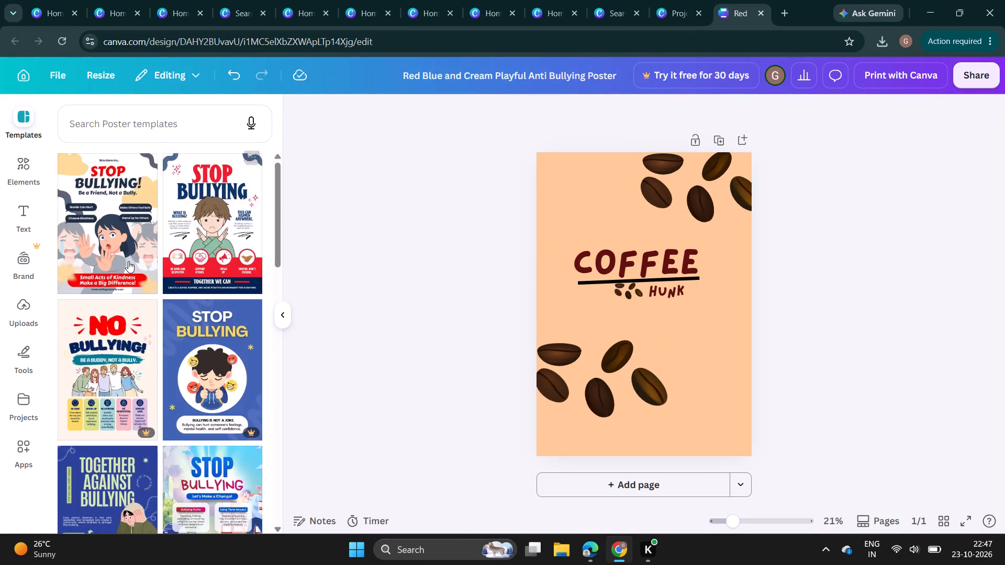
Replace the coffee poster page with the Pink Blue and White Minimalist Abstract Poster template.
{"action": "scroll", "coordinate": [120, 292], "scroll_direction": "up", "scroll_amount": 6}
{"action": "scroll", "coordinate": [118, 280], "scroll_direction": "down", "scroll_amount": 15}
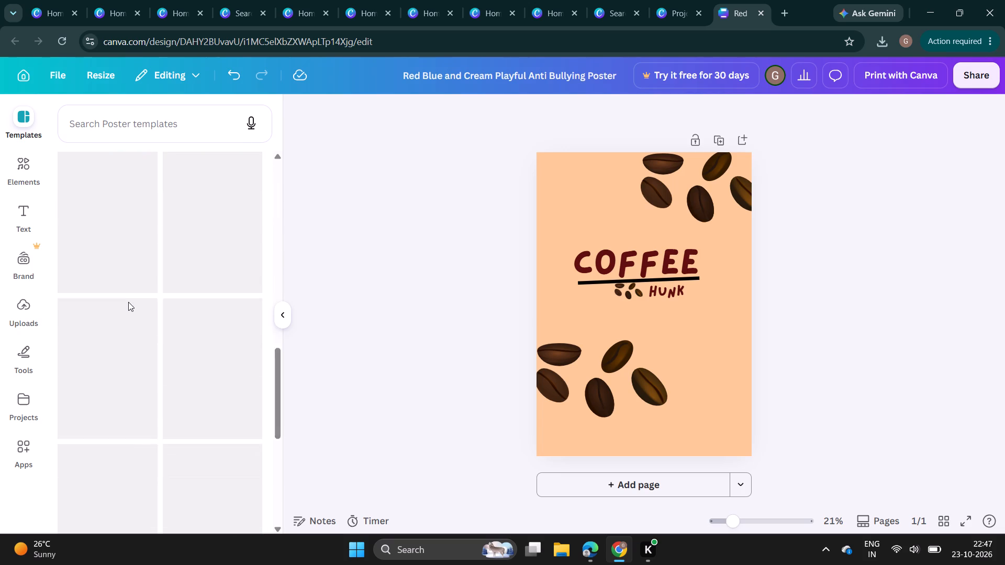
{"action": "scroll", "coordinate": [128, 302], "scroll_direction": "down", "scroll_amount": 7}
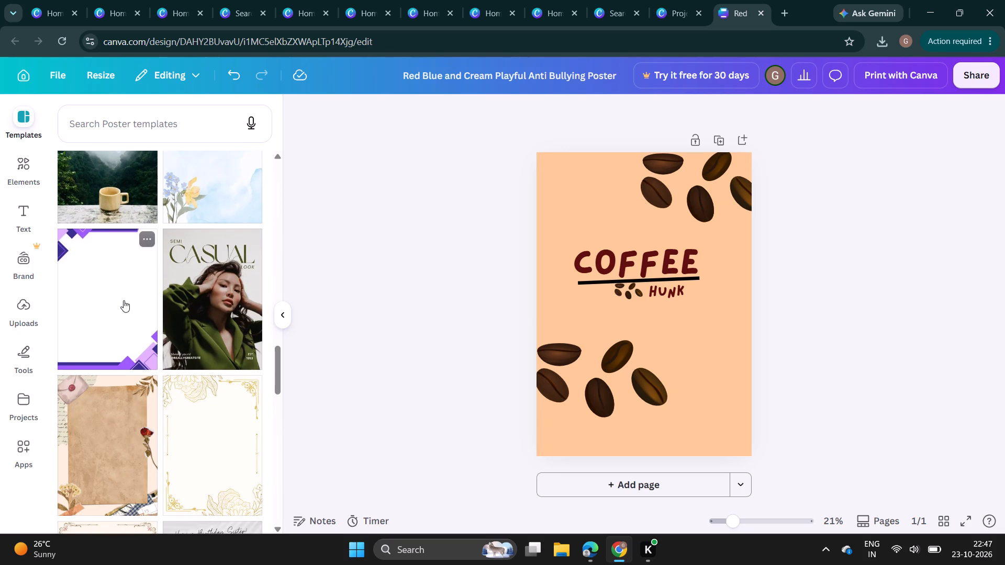
{"action": "scroll", "coordinate": [123, 300], "scroll_direction": "down", "scroll_amount": 2}
{"action": "scroll", "coordinate": [123, 300], "scroll_direction": "up", "scroll_amount": 1}
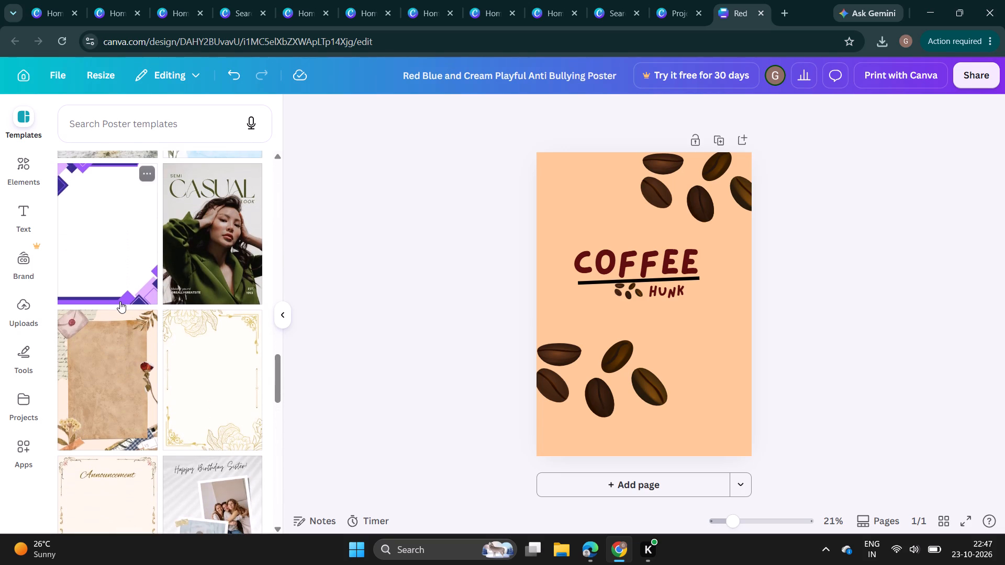
{"action": "scroll", "coordinate": [120, 303], "scroll_direction": "down", "scroll_amount": 8}
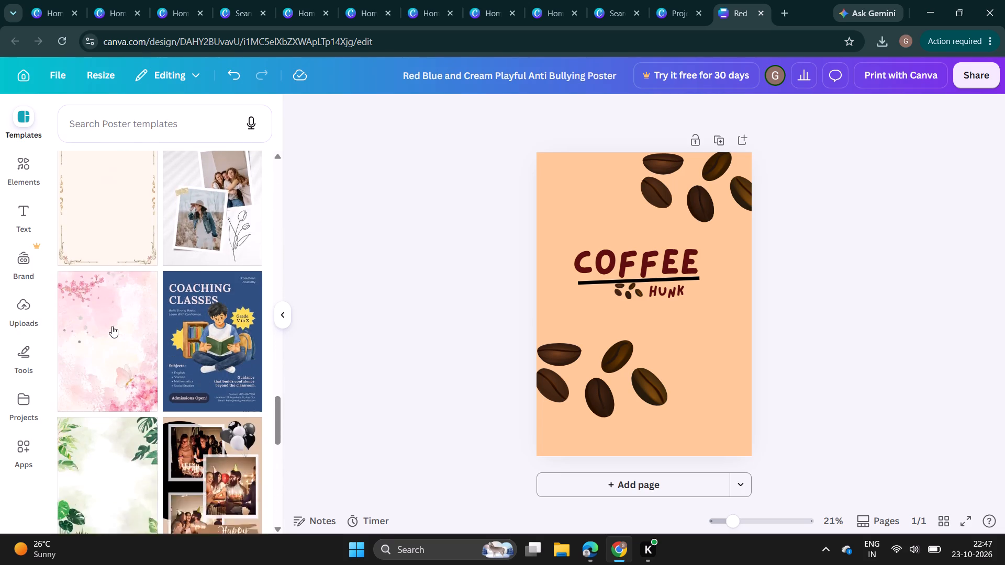
{"action": "scroll", "coordinate": [112, 326], "scroll_direction": "down", "scroll_amount": 2}
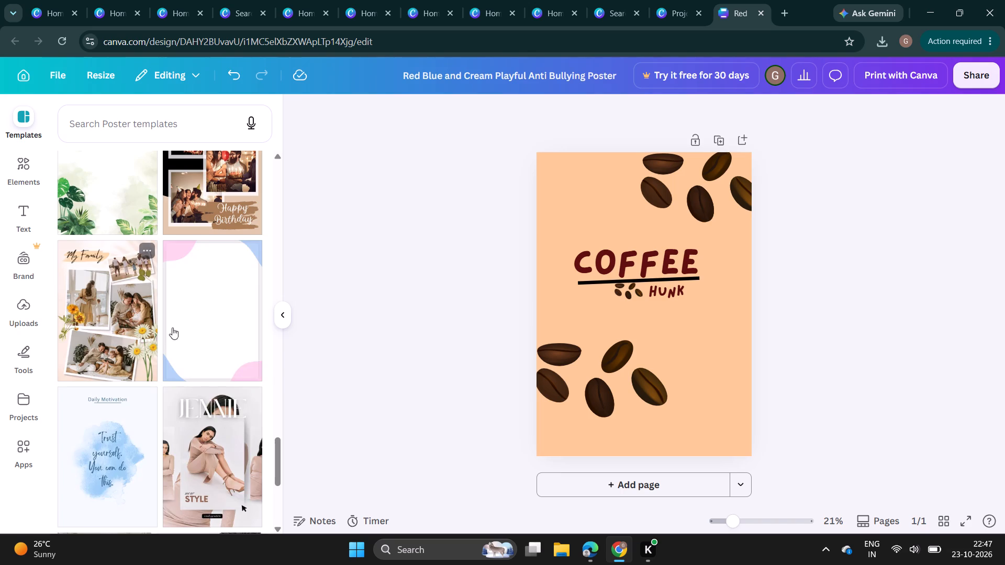
{"action": "left_click", "coordinate": [215, 334]}
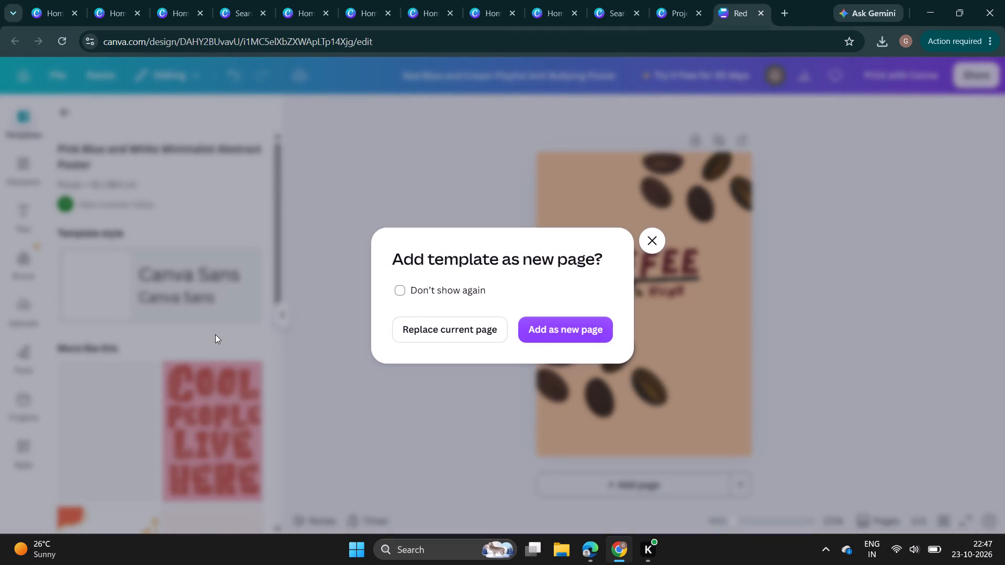
{"action": "left_click", "coordinate": [463, 324]}
Strip the page to its plain background by deleting the white centre rectangle and the pink and blue corner graphics.
{"action": "left_click", "coordinate": [585, 276]}
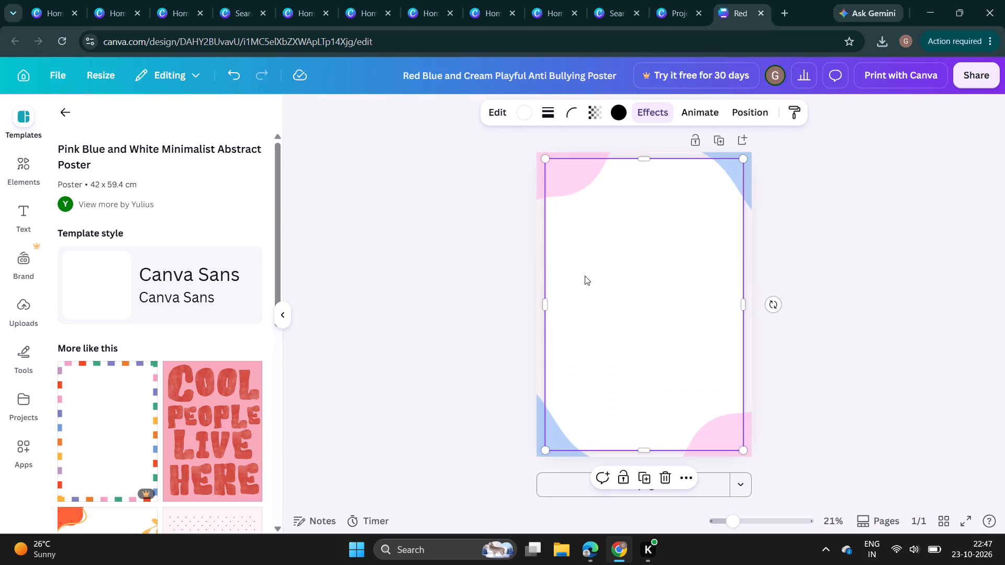
{"action": "right_click", "coordinate": [678, 202]}
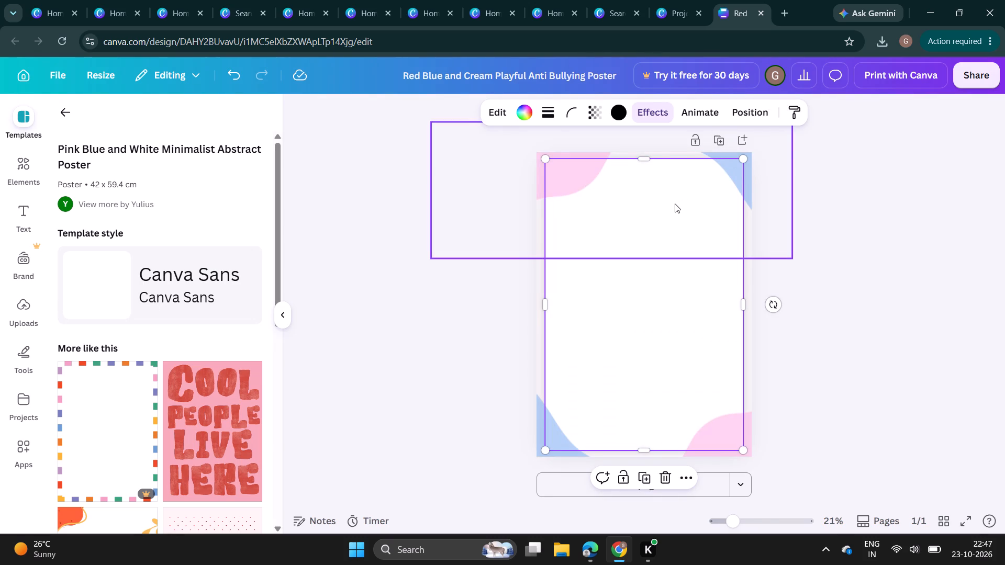
{"action": "left_click", "coordinate": [621, 270]}
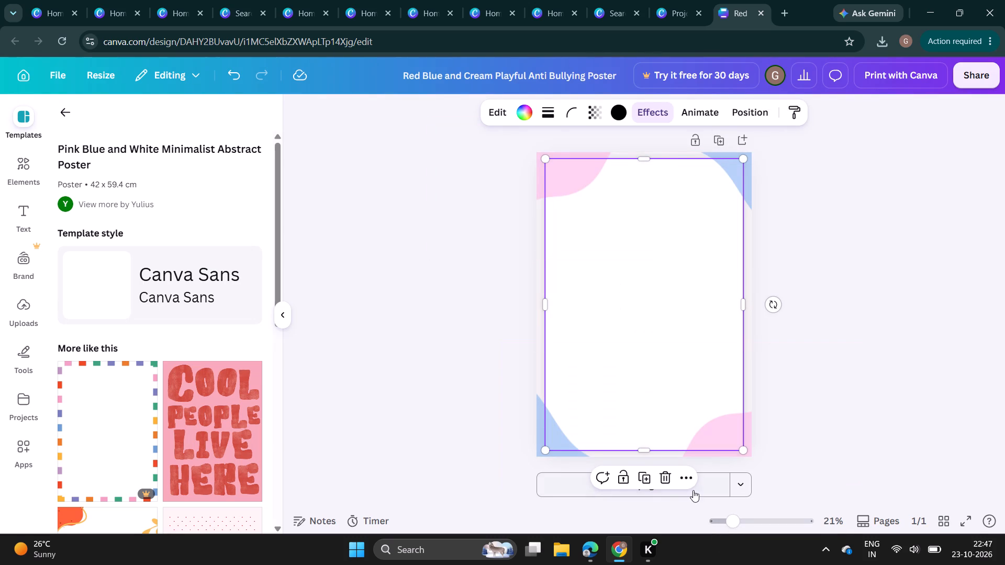
{"action": "left_click", "coordinate": [667, 471]}
{"action": "left_click", "coordinate": [708, 443]}
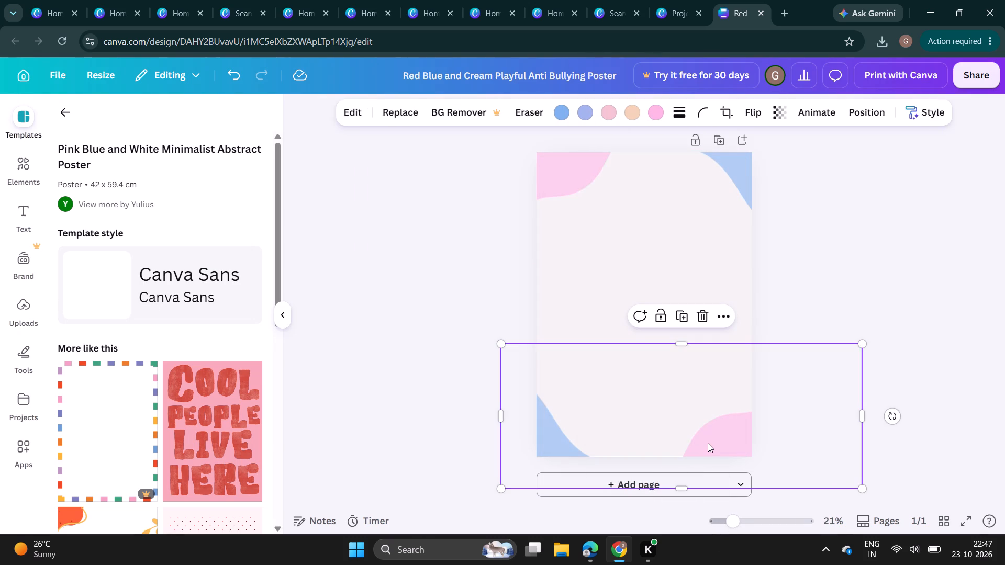
{"action": "left_click", "coordinate": [697, 321]}
{"action": "left_click", "coordinate": [724, 167]}
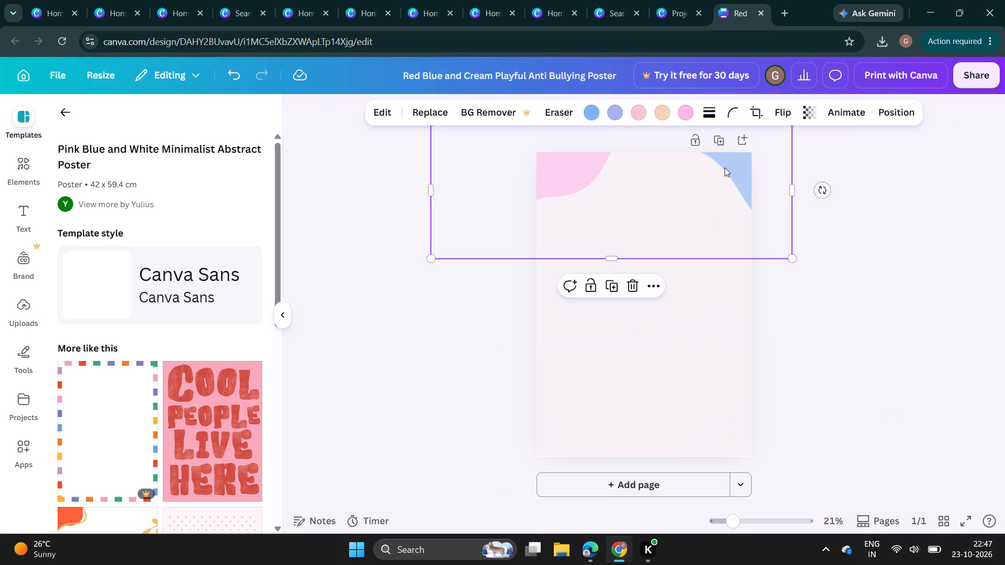
{"action": "left_click", "coordinate": [728, 166]}
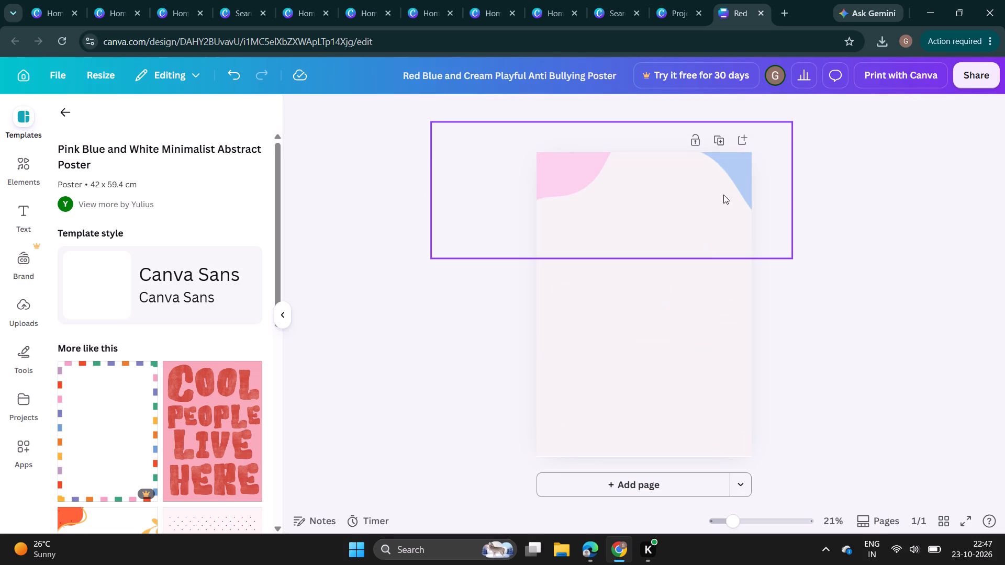
{"action": "left_click", "coordinate": [719, 208]}
{"action": "left_click", "coordinate": [635, 285]}
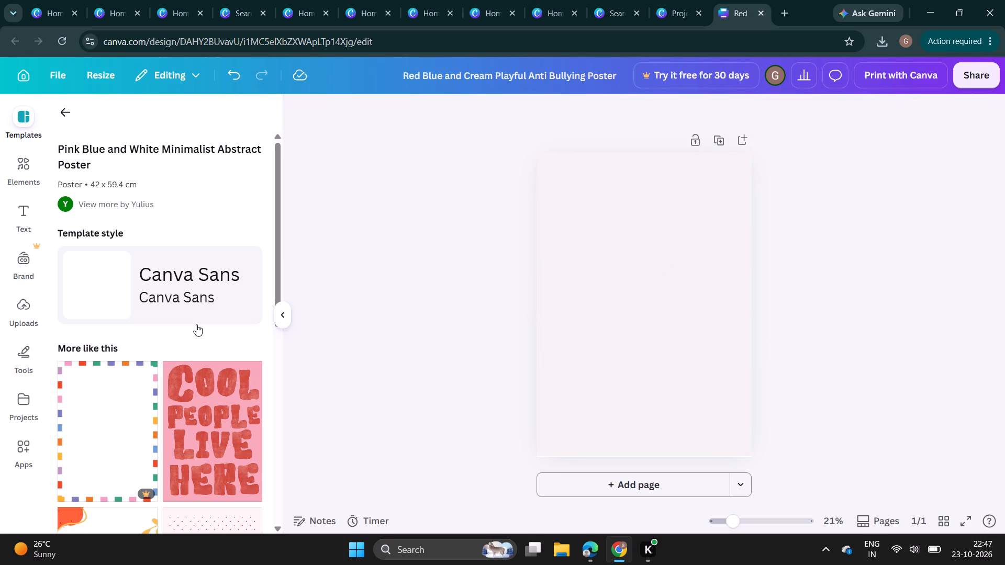
Apply the Arsenal and Radley style to the page and shuffle its colours to the dark charcoal background.
{"action": "left_click", "coordinate": [605, 225]}
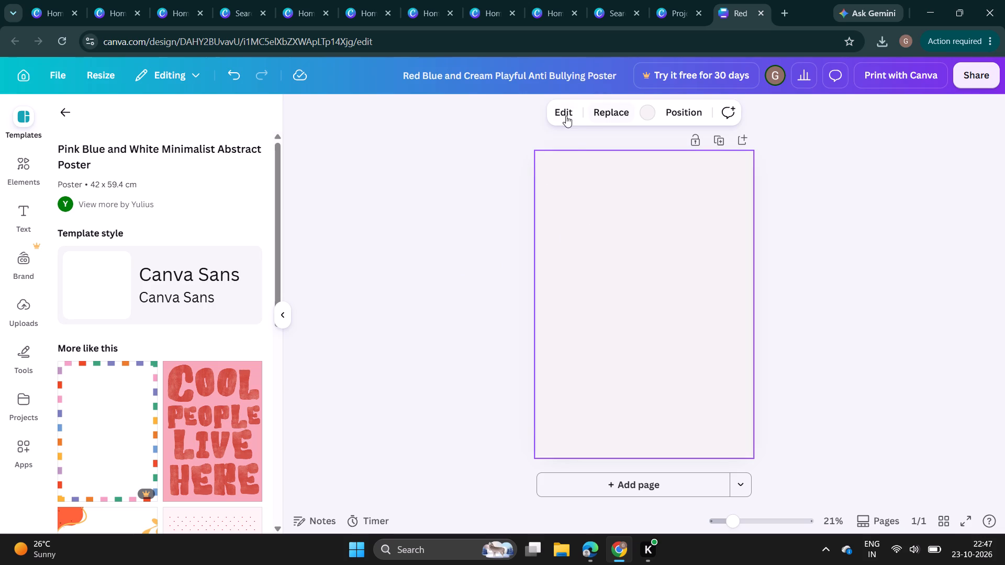
{"action": "left_click", "coordinate": [563, 115]}
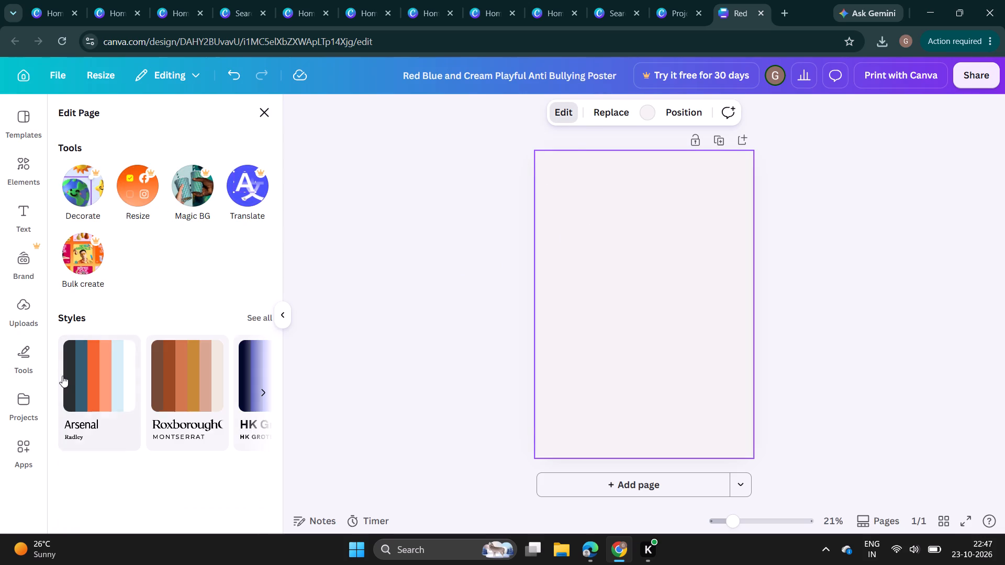
{"action": "left_click", "coordinate": [66, 379]}
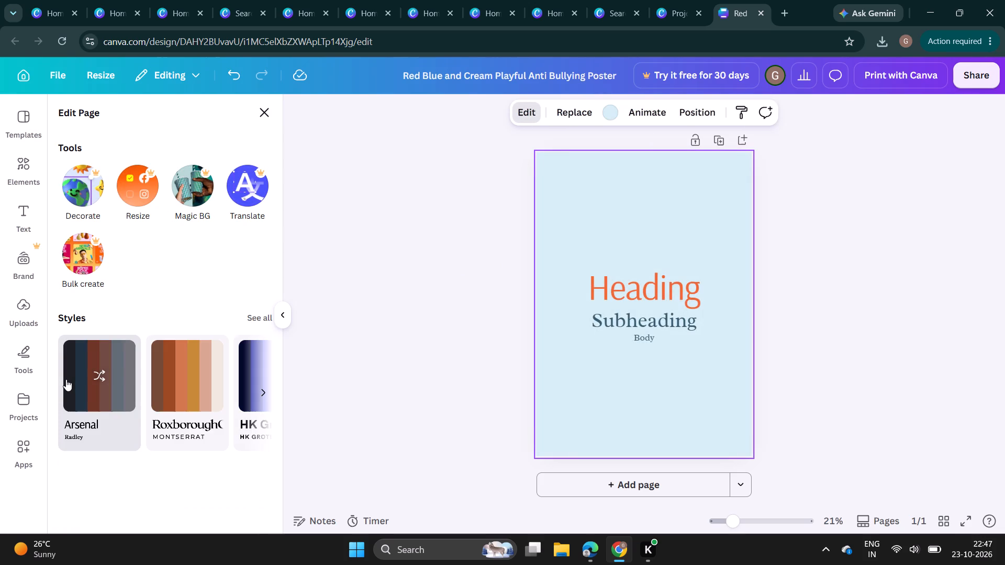
{"action": "left_click", "coordinate": [66, 379]}
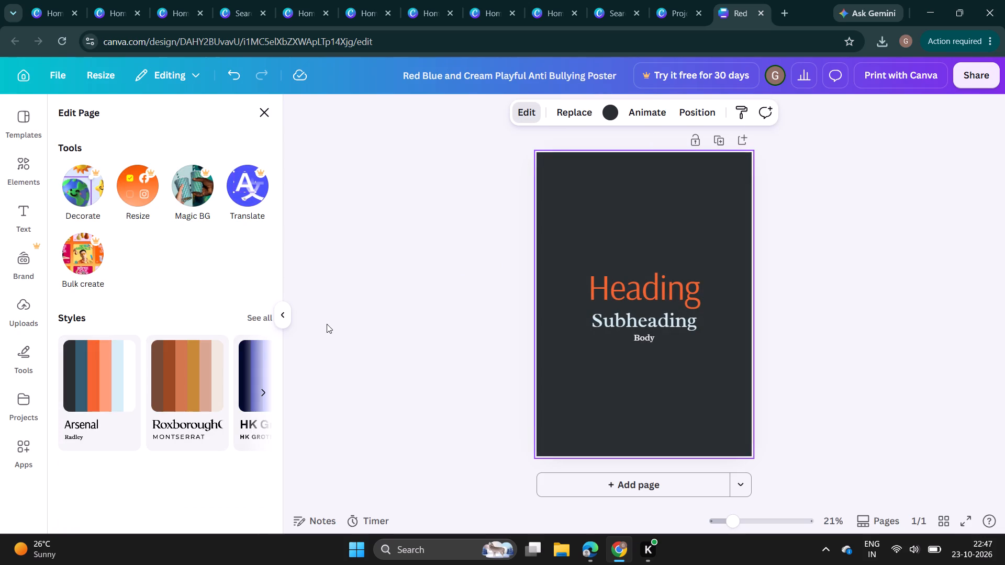
{"action": "left_click", "coordinate": [379, 244]}
Search the poster templates for "paint".
{"action": "left_click", "coordinate": [65, 111]}
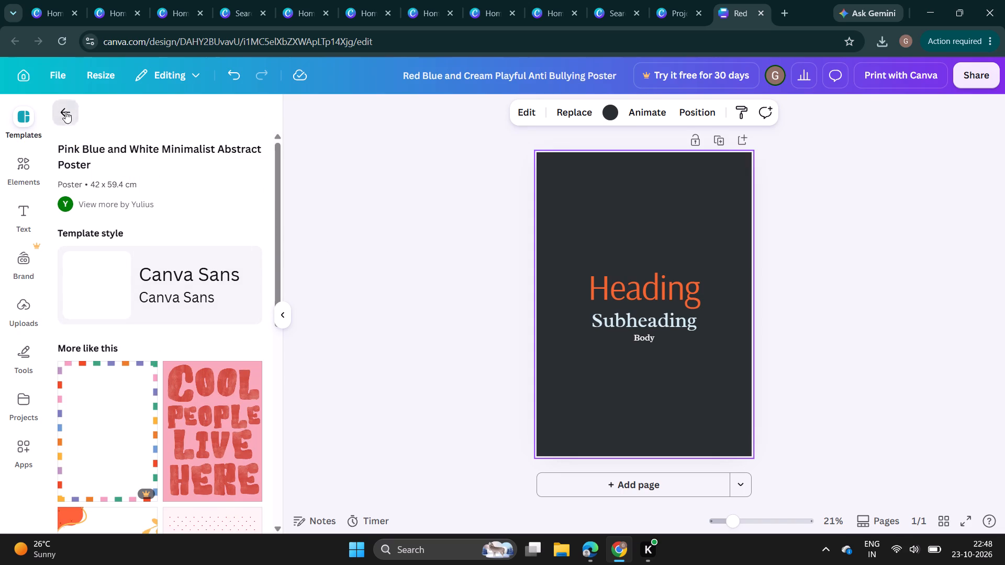
{"action": "left_click", "coordinate": [152, 123]}
{"action": "key", "text": "p"}
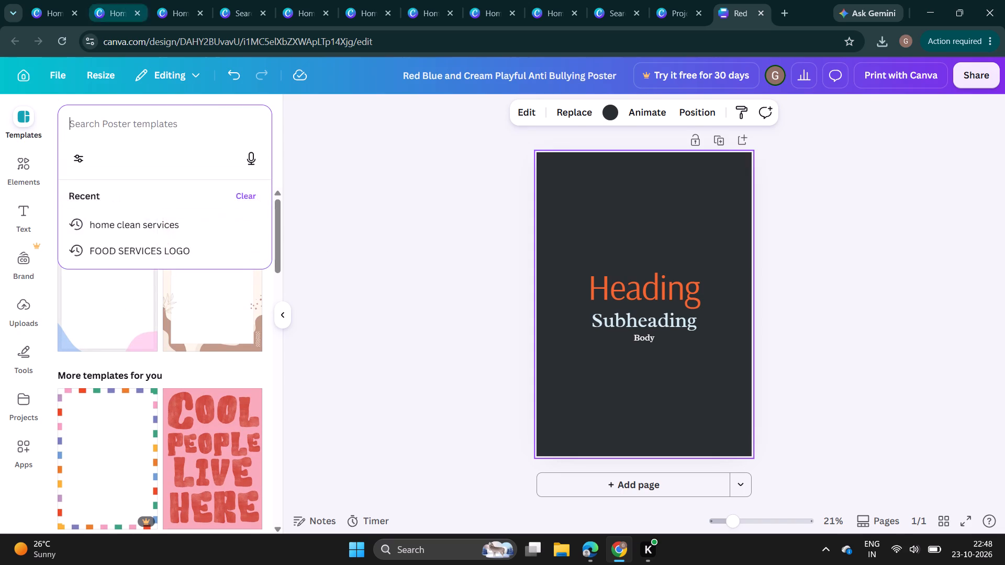
{"action": "type", "text": "aint"}
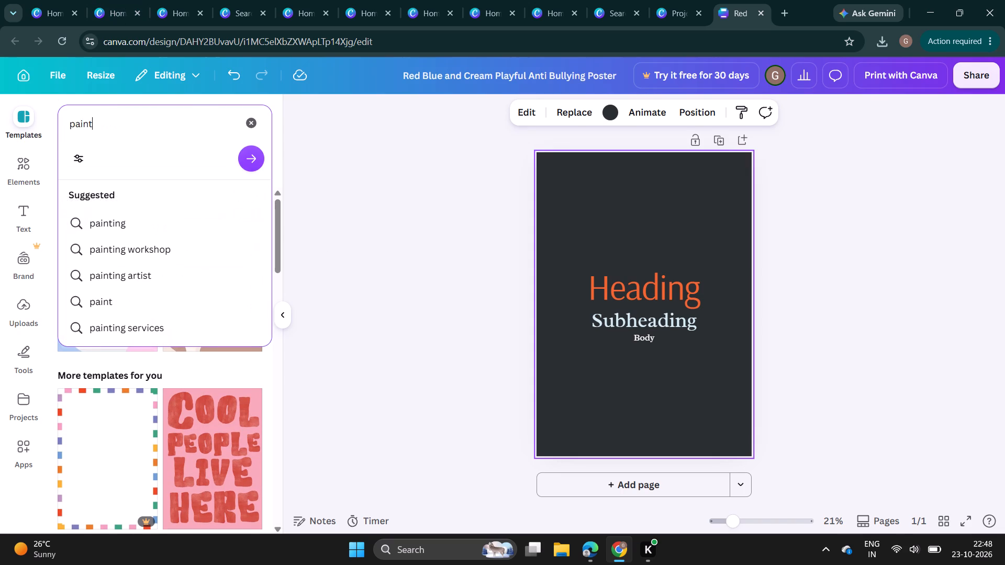
{"action": "key", "text": "Return"}
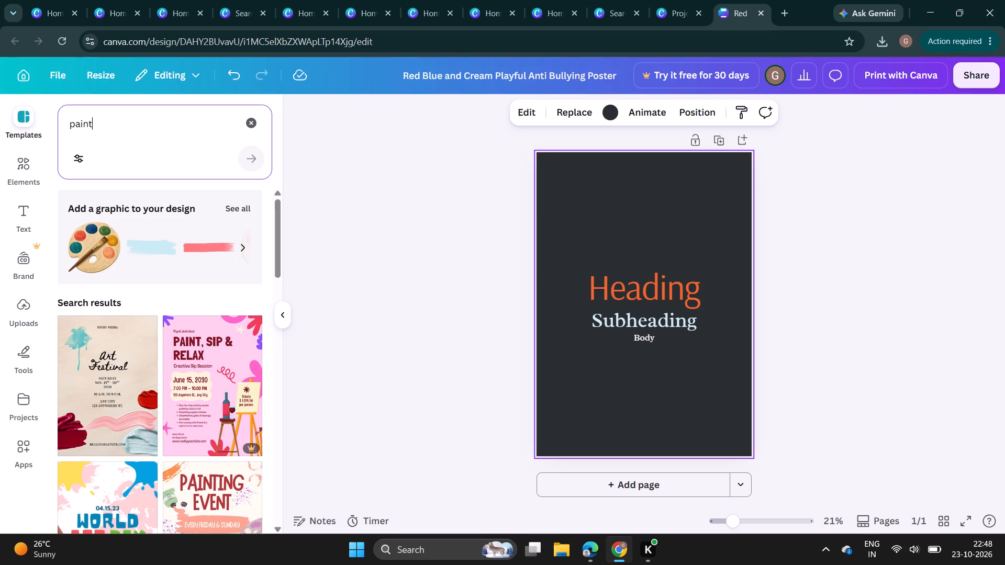
{"action": "scroll", "coordinate": [82, 92], "scroll_direction": "down", "scroll_amount": 2}
Search the elements library for "red paint".
{"action": "left_click", "coordinate": [21, 154]}
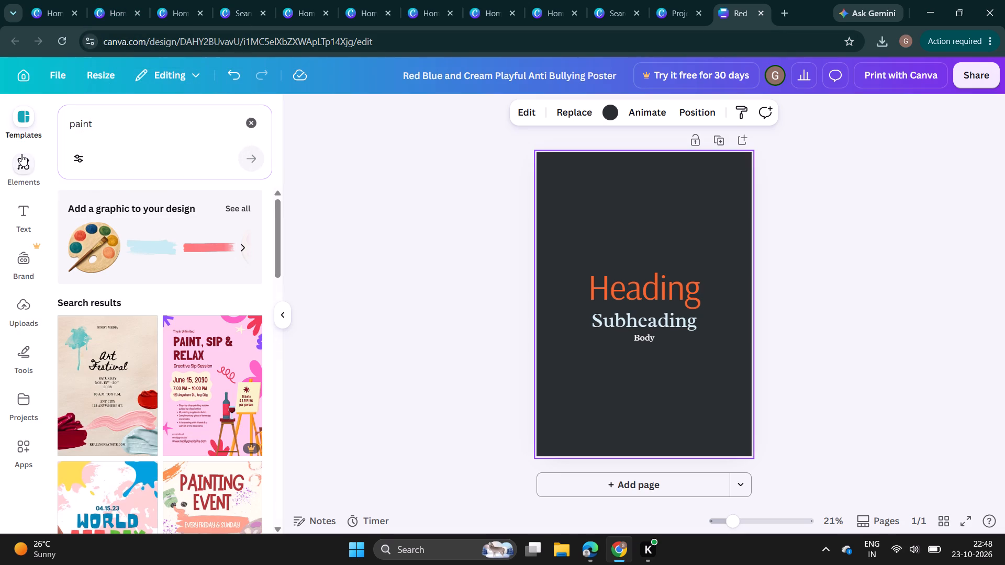
{"action": "left_click", "coordinate": [126, 123]}
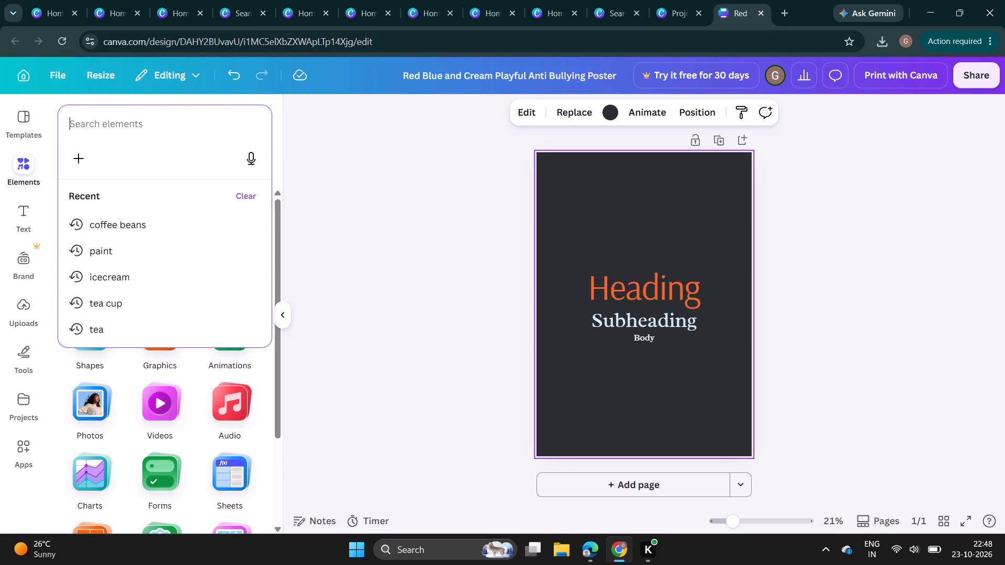
{"action": "type", "text": "pa"}
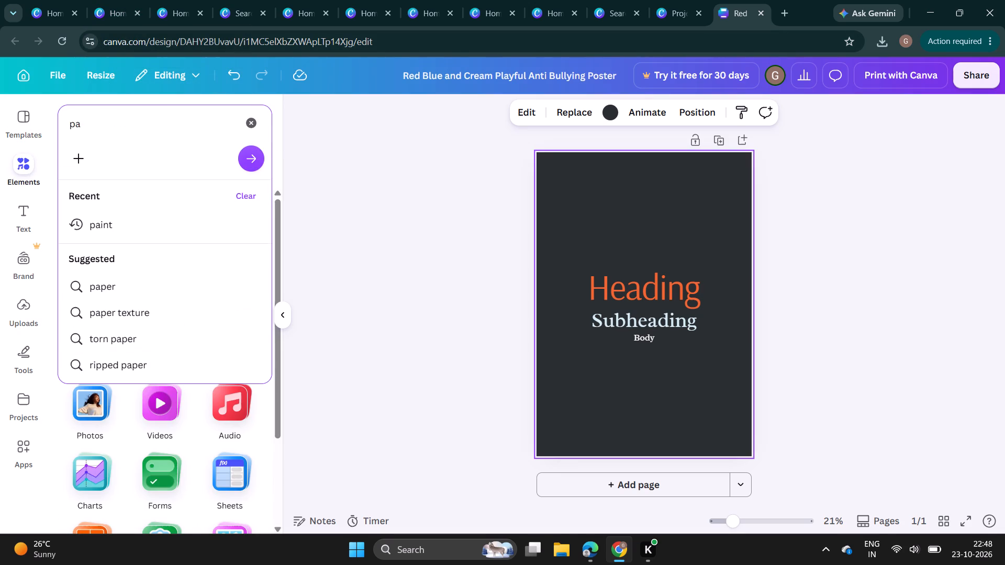
{"action": "key", "text": "BackSpace"}
{"action": "key", "text": "BackSpace"}
{"action": "key", "text": "BackSpace"}
{"action": "type", "text": "red paint"}
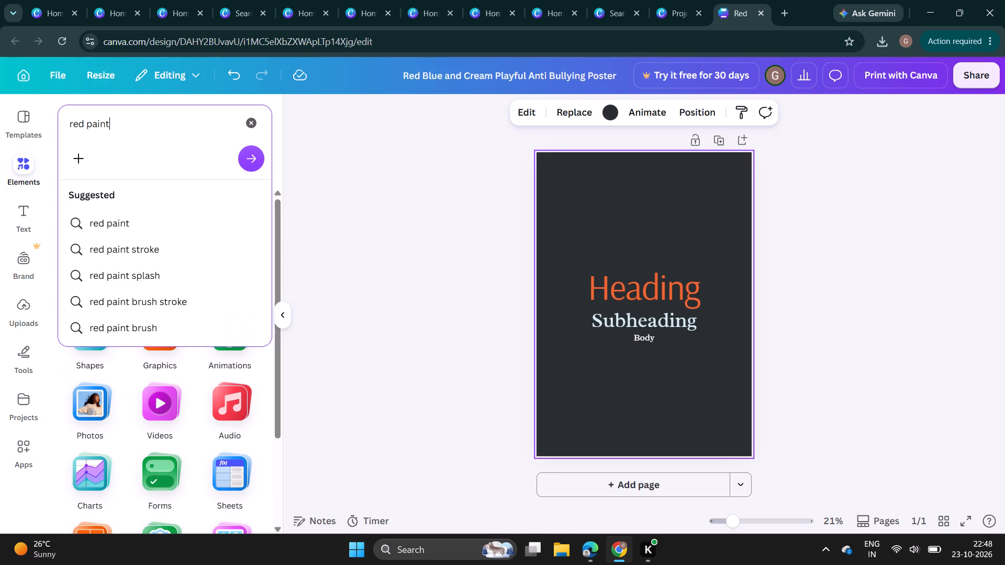
{"action": "key", "text": "Return"}
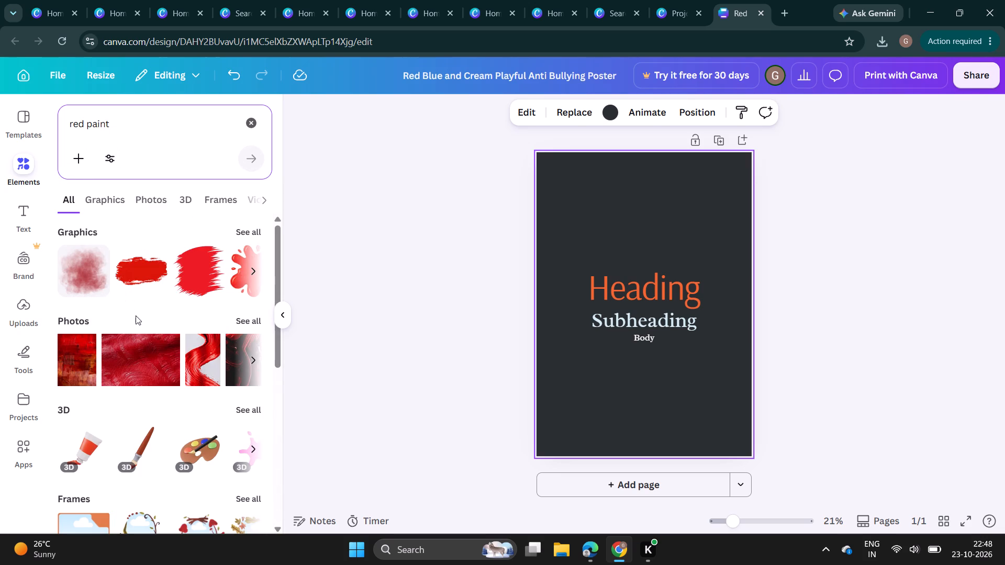
Browse the full set of "red paint" graphics for a brush stroke or splash that suits the dark poster.
{"action": "scroll", "coordinate": [144, 326], "scroll_direction": "down", "scroll_amount": 2}
{"action": "scroll", "coordinate": [147, 327], "scroll_direction": "up", "scroll_amount": 3}
{"action": "left_click", "coordinate": [258, 233]}
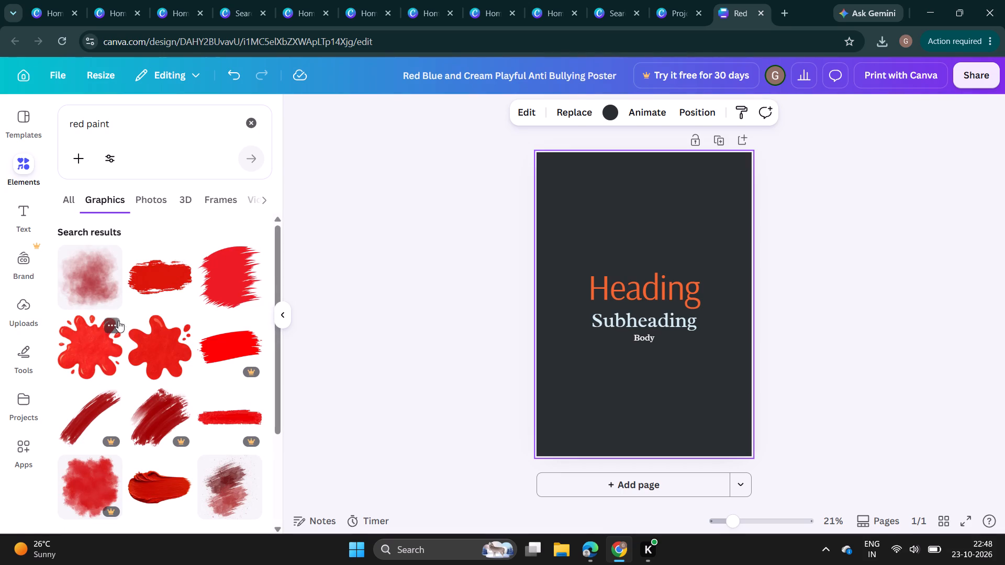
{"action": "scroll", "coordinate": [155, 331], "scroll_direction": "down", "scroll_amount": 2}
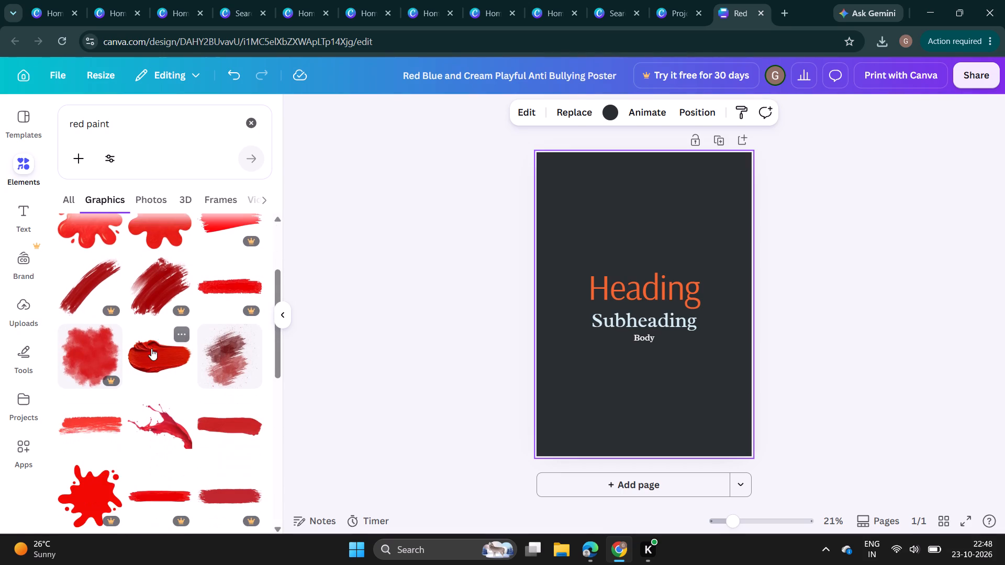
{"action": "scroll", "coordinate": [151, 352], "scroll_direction": "down", "scroll_amount": 10}
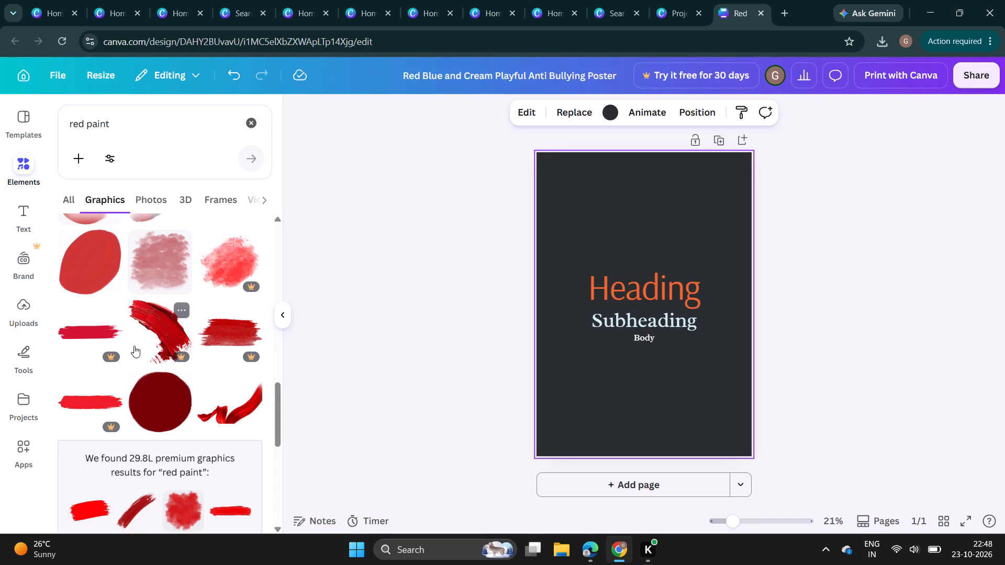
{"action": "scroll", "coordinate": [108, 406], "scroll_direction": "down", "scroll_amount": 7}
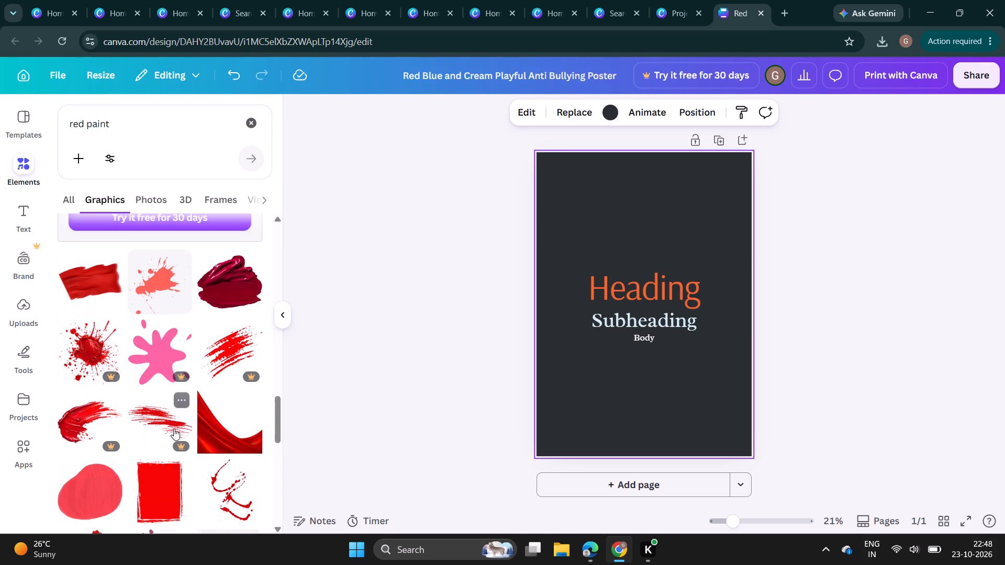
{"action": "scroll", "coordinate": [174, 428], "scroll_direction": "down", "scroll_amount": 6}
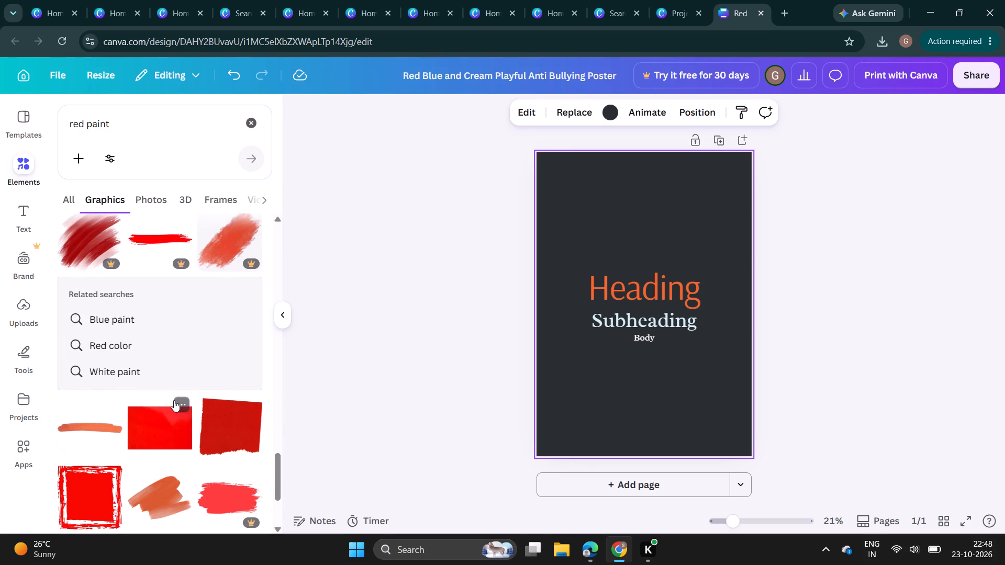
{"action": "scroll", "coordinate": [174, 399], "scroll_direction": "down", "scroll_amount": 4}
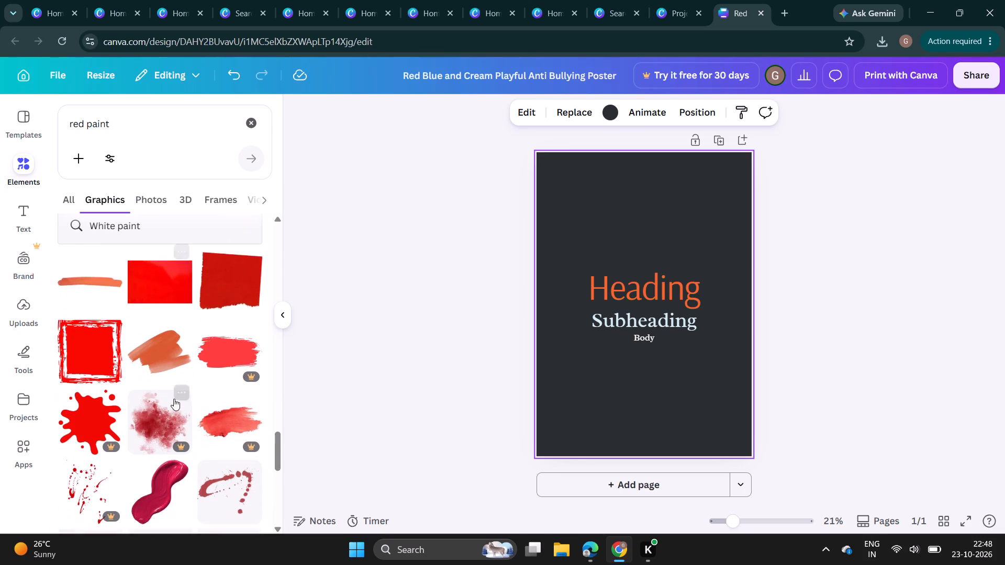
{"action": "scroll", "coordinate": [174, 395], "scroll_direction": "down", "scroll_amount": 3}
{"action": "scroll", "coordinate": [174, 395], "scroll_direction": "up", "scroll_amount": 3}
{"action": "scroll", "coordinate": [174, 390], "scroll_direction": "down", "scroll_amount": 9}
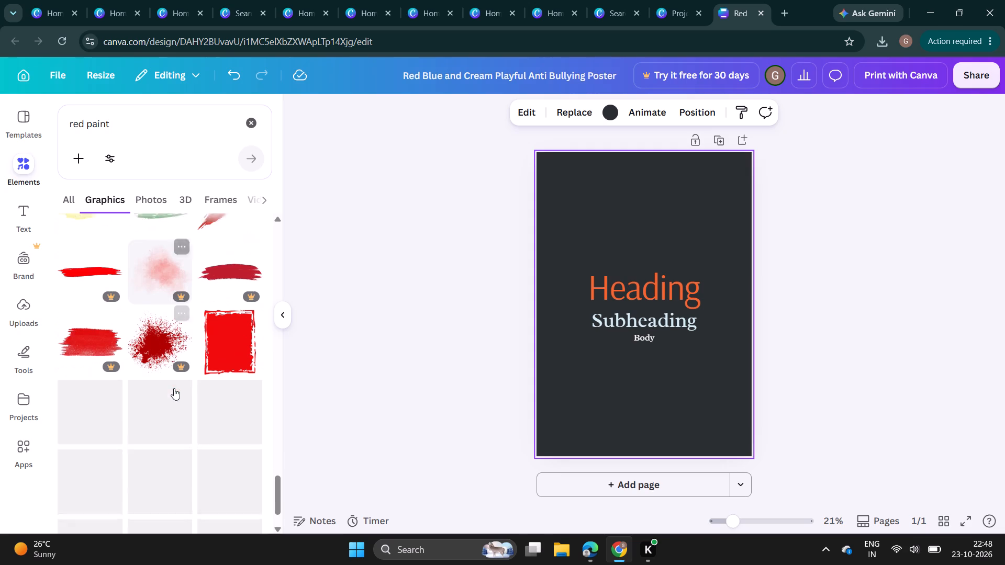
{"action": "scroll", "coordinate": [174, 387], "scroll_direction": "down", "scroll_amount": 5}
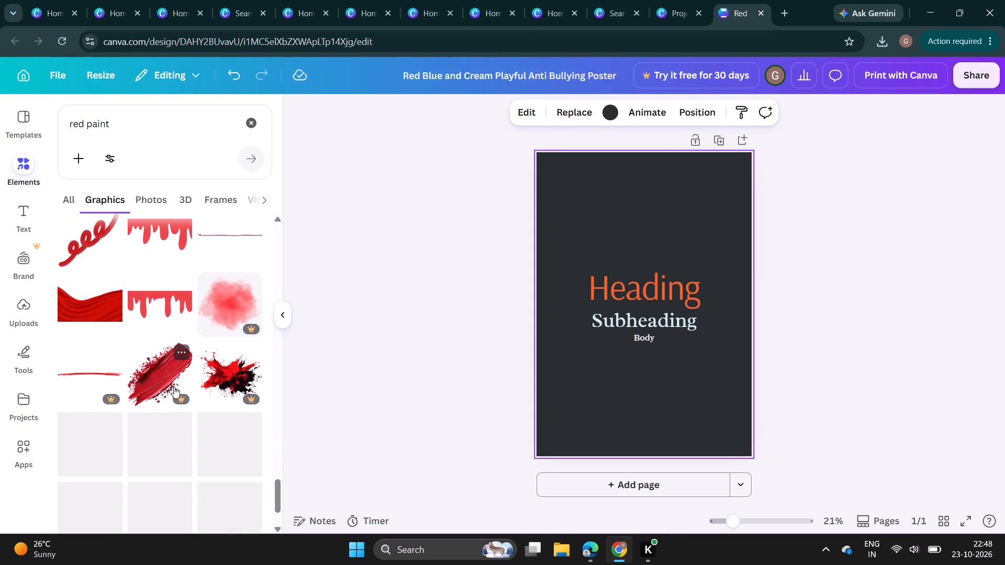
{"action": "scroll", "coordinate": [174, 385], "scroll_direction": "down", "scroll_amount": 10}
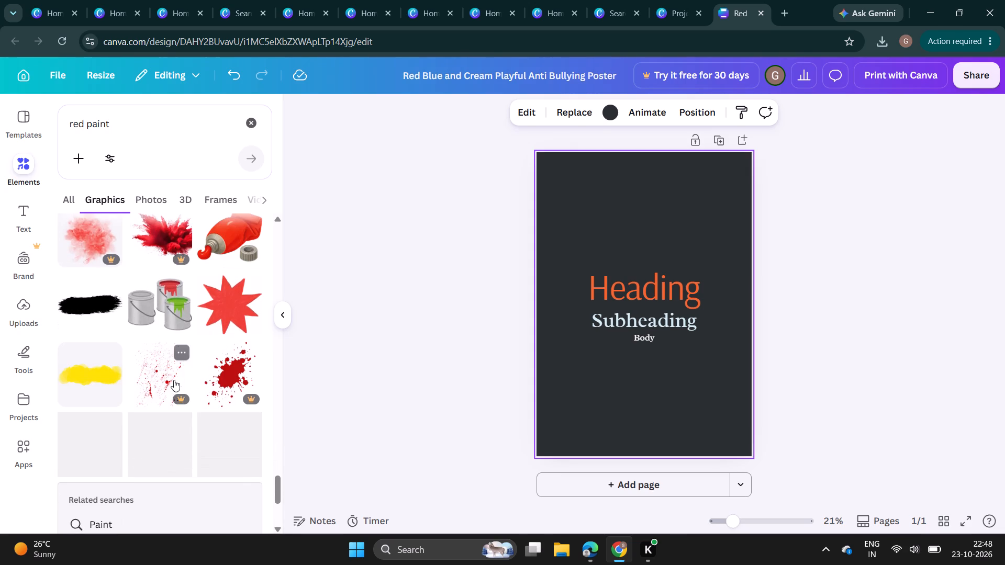
{"action": "scroll", "coordinate": [174, 380], "scroll_direction": "down", "scroll_amount": 7}
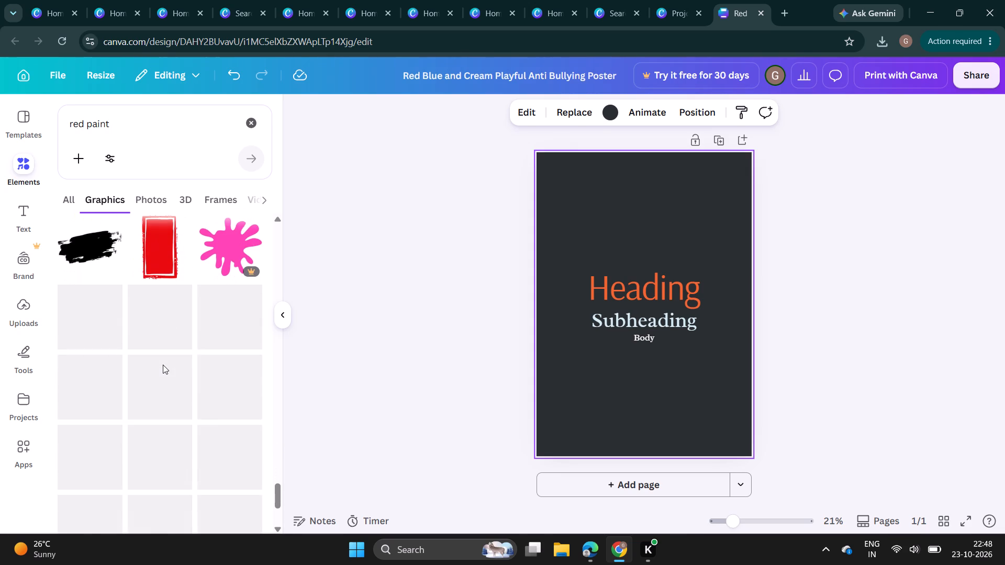
{"action": "scroll", "coordinate": [163, 365], "scroll_direction": "down", "scroll_amount": 1}
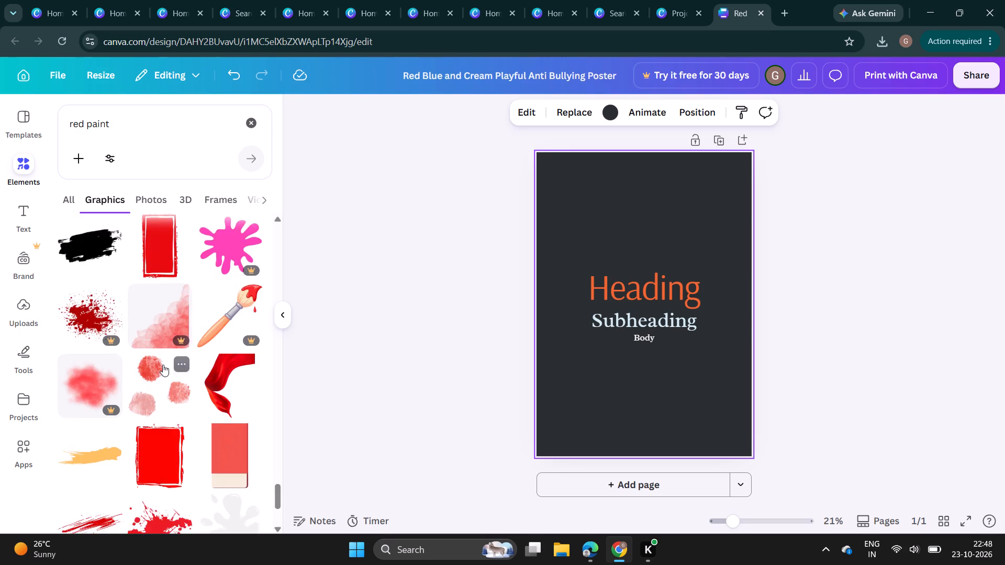
{"action": "scroll", "coordinate": [163, 365], "scroll_direction": "down", "scroll_amount": 7}
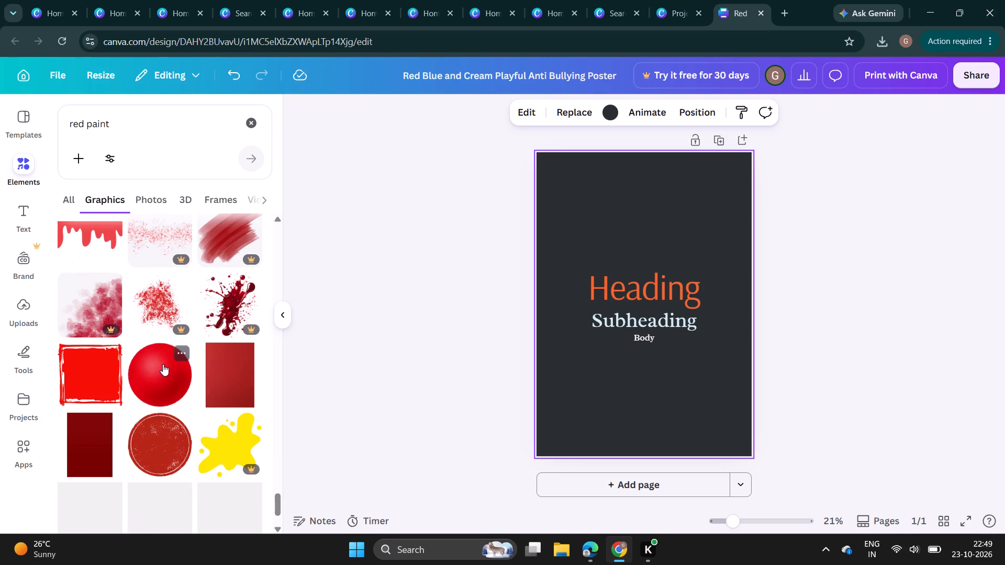
{"action": "scroll", "coordinate": [163, 363], "scroll_direction": "up", "scroll_amount": 4}
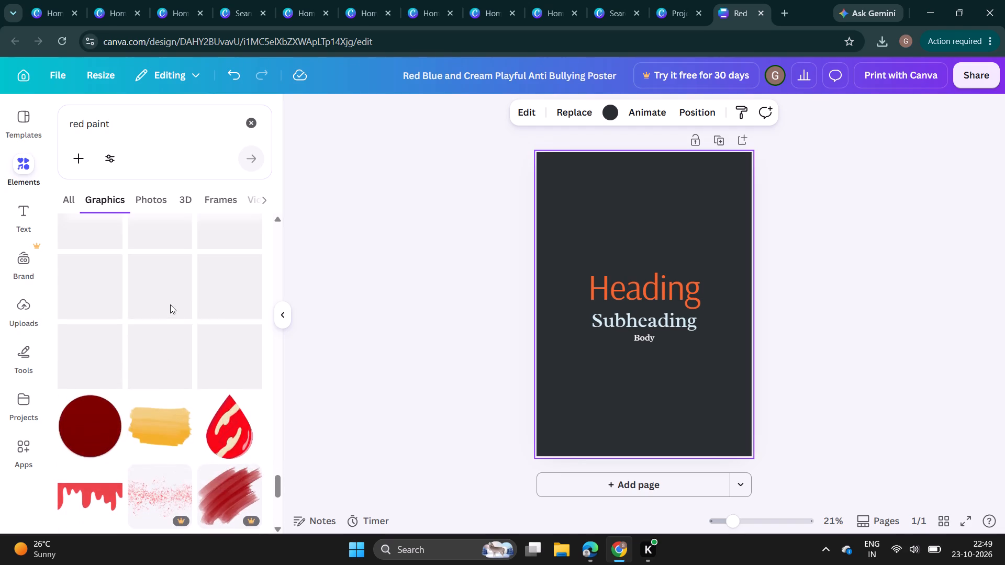
{"action": "scroll", "coordinate": [170, 303], "scroll_direction": "up", "scroll_amount": 20}
{"action": "scroll", "coordinate": [147, 269], "scroll_direction": "up", "scroll_amount": 5}
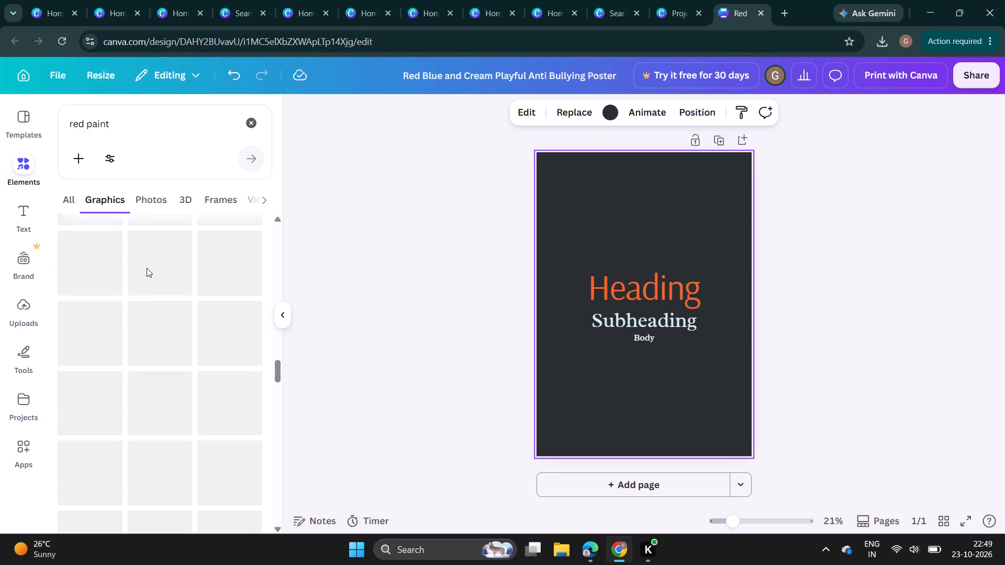
{"action": "scroll", "coordinate": [147, 267], "scroll_direction": "up", "scroll_amount": 16}
{"action": "scroll", "coordinate": [144, 261], "scroll_direction": "up", "scroll_amount": 20}
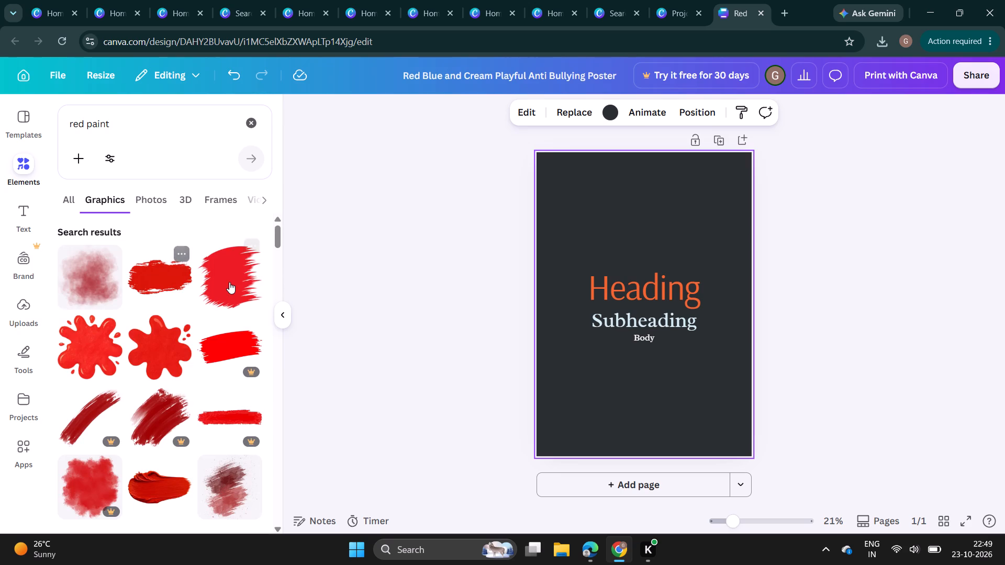
Add the jagged bright red brush-stroke graphic, enlarge it, and tuck it partly off the page's top-left corner.
{"action": "left_click", "coordinate": [232, 281]}
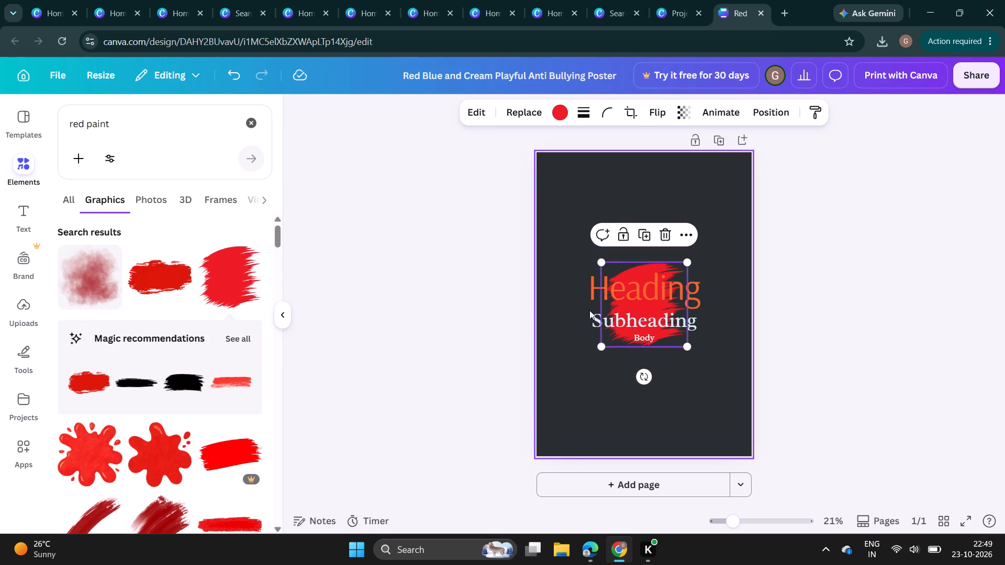
{"action": "left_click", "coordinate": [638, 282]}
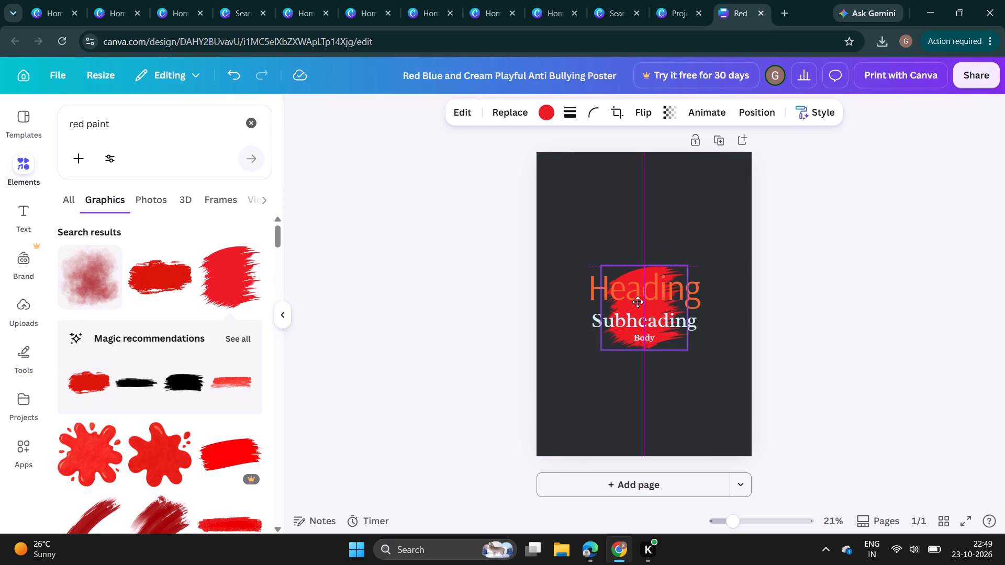
{"action": "left_click_drag", "start_coordinate": [636, 287], "coordinate": [636, 286]}
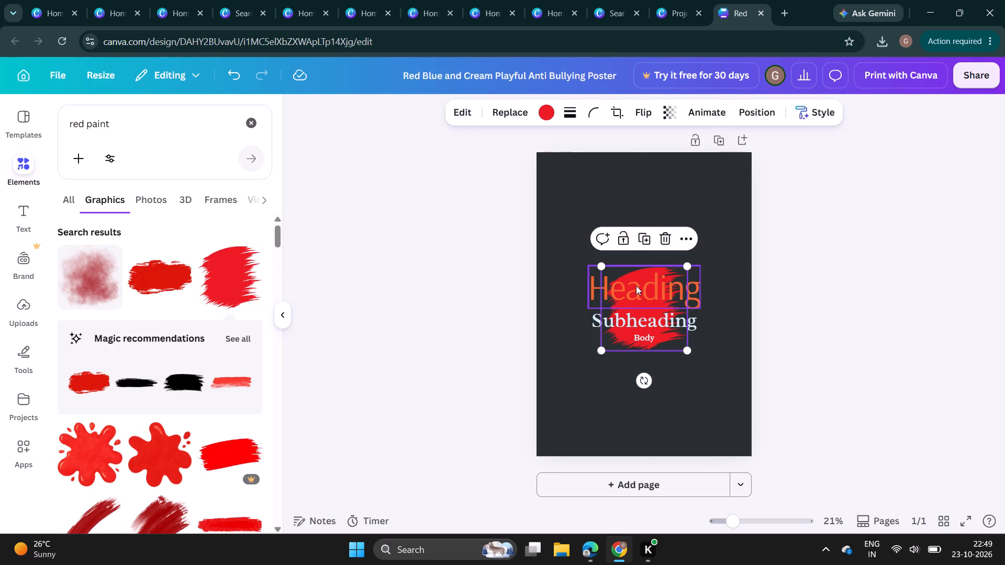
{"action": "left_click_drag", "start_coordinate": [636, 286], "coordinate": [597, 195]}
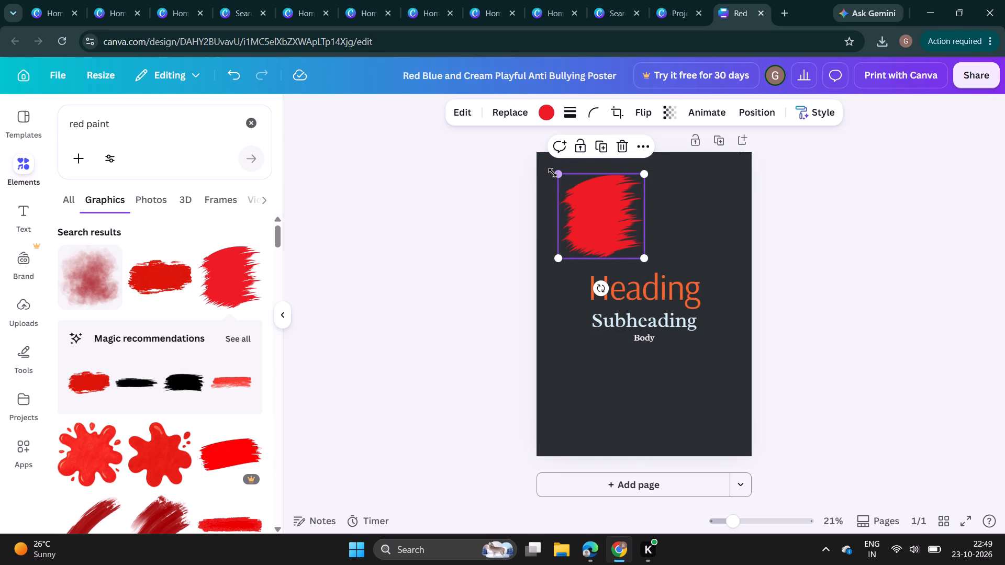
{"action": "left_click_drag", "start_coordinate": [556, 173], "coordinate": [533, 176]}
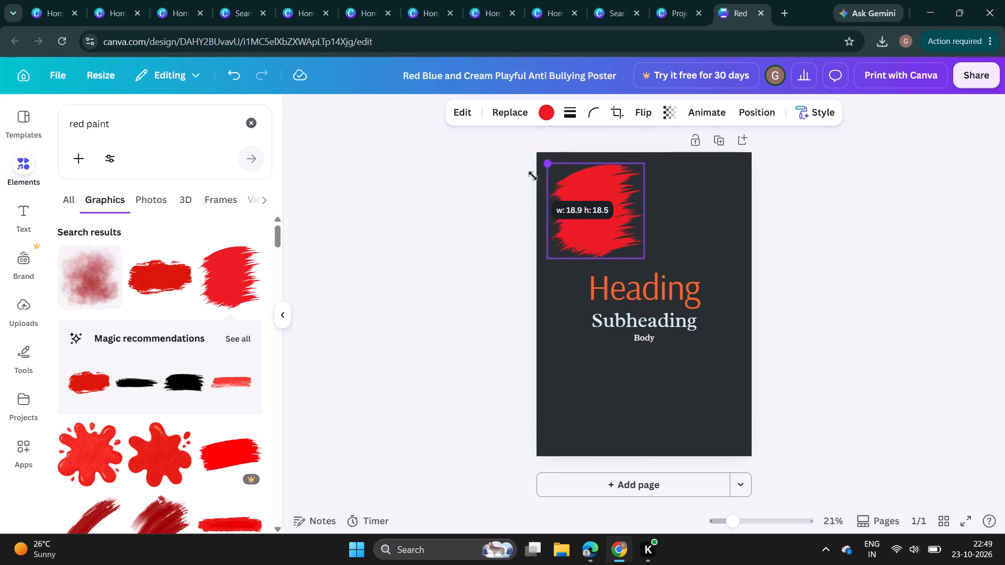
{"action": "left_click_drag", "start_coordinate": [533, 176], "coordinate": [578, 117]}
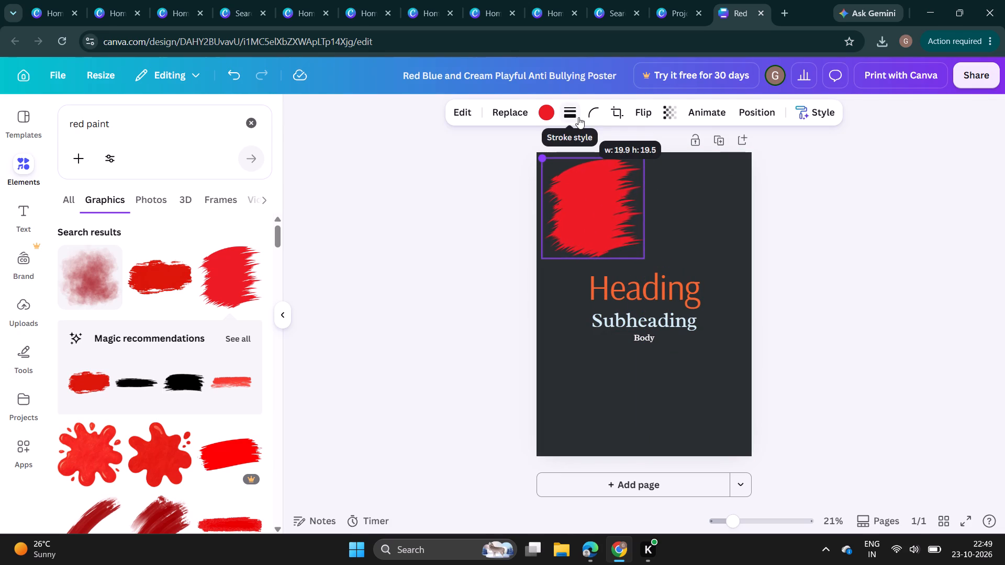
{"action": "left_click_drag", "start_coordinate": [578, 117], "coordinate": [575, 114]}
{"action": "left_click_drag", "start_coordinate": [598, 199], "coordinate": [597, 199]}
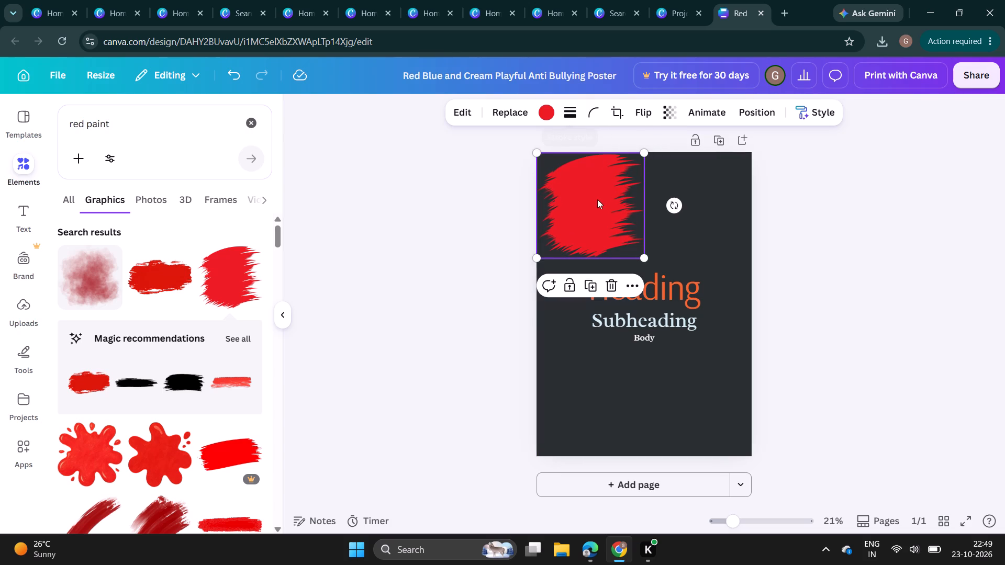
{"action": "left_click_drag", "start_coordinate": [597, 199], "coordinate": [557, 135]}
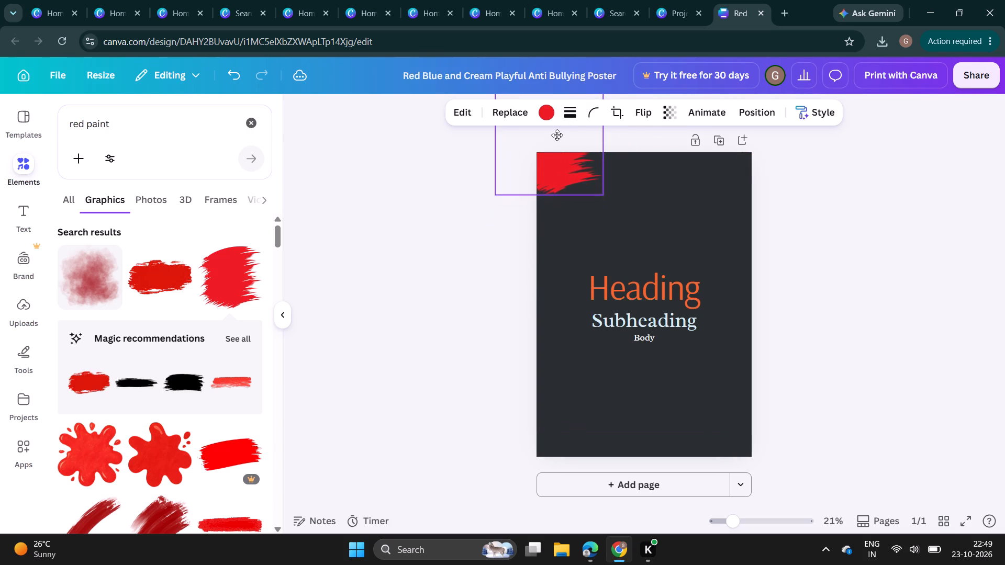
{"action": "left_click_drag", "start_coordinate": [557, 135], "coordinate": [556, 127]}
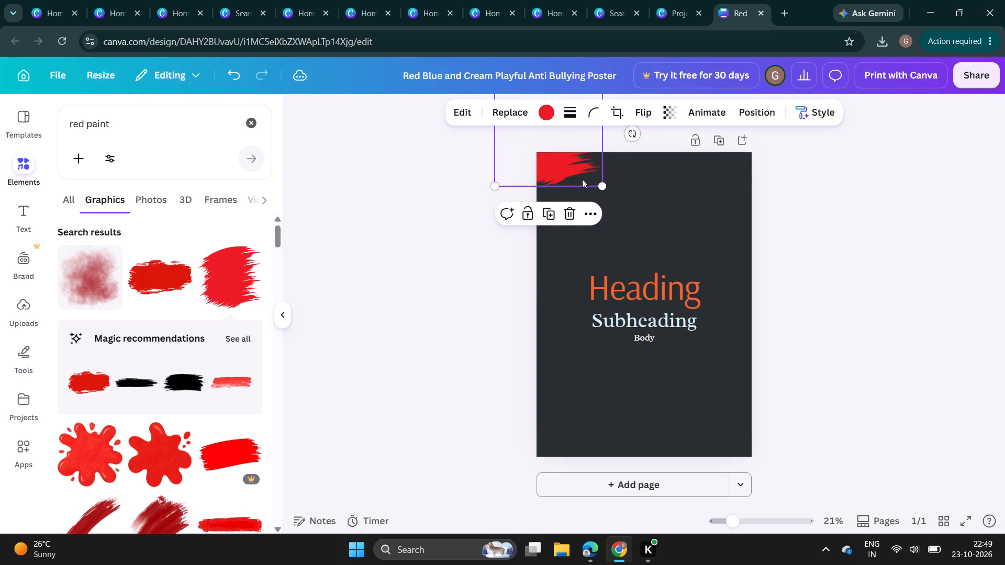
{"action": "left_click", "coordinate": [647, 226]}
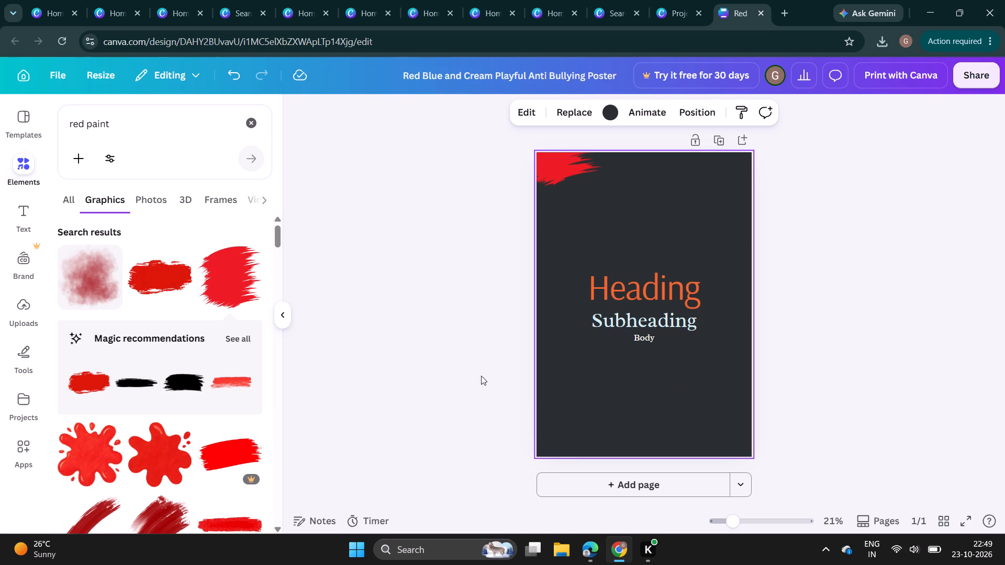
Add a second copy of the jagged red brush stroke, shrink it, and place it in the page's lower right below the Subheading.
{"action": "left_click", "coordinate": [246, 288]}
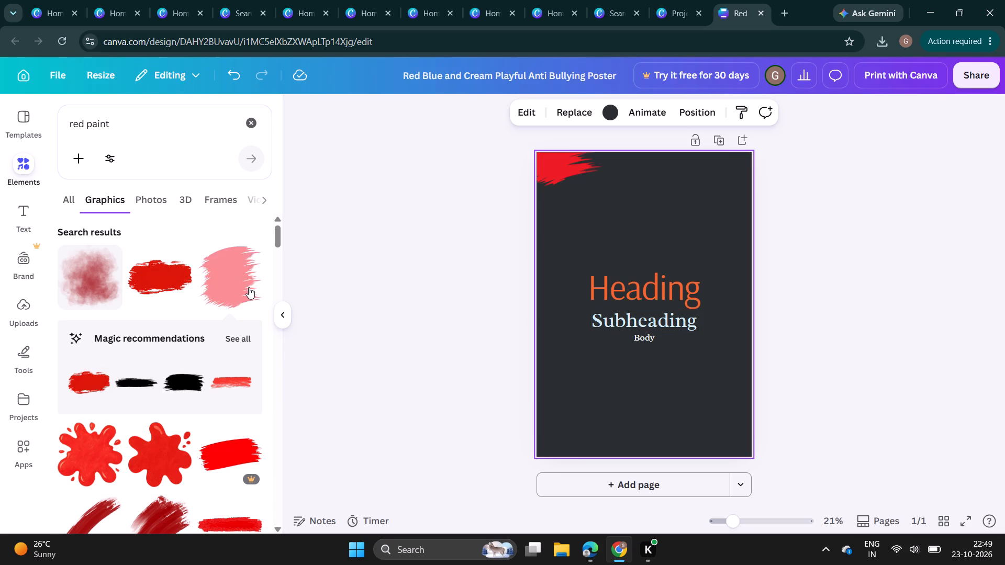
{"action": "left_click_drag", "start_coordinate": [249, 287], "coordinate": [680, 354]}
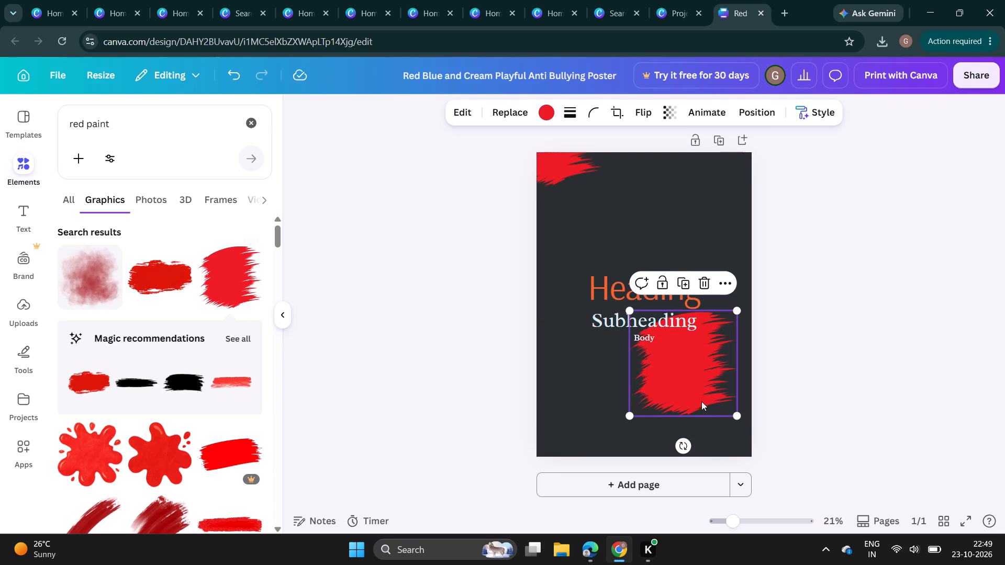
{"action": "left_click_drag", "start_coordinate": [739, 418], "coordinate": [729, 356]}
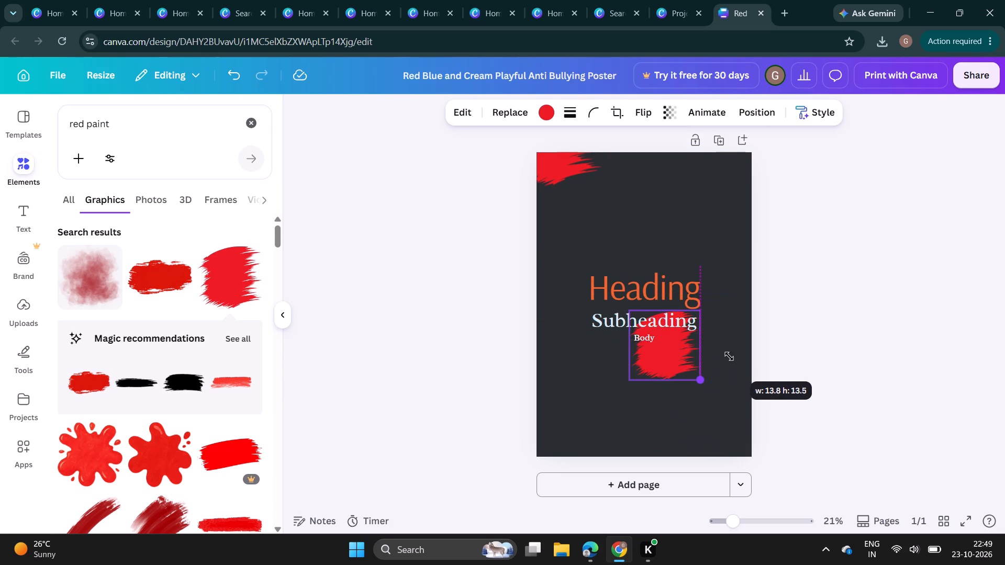
{"action": "left_click_drag", "start_coordinate": [729, 356], "coordinate": [732, 361]}
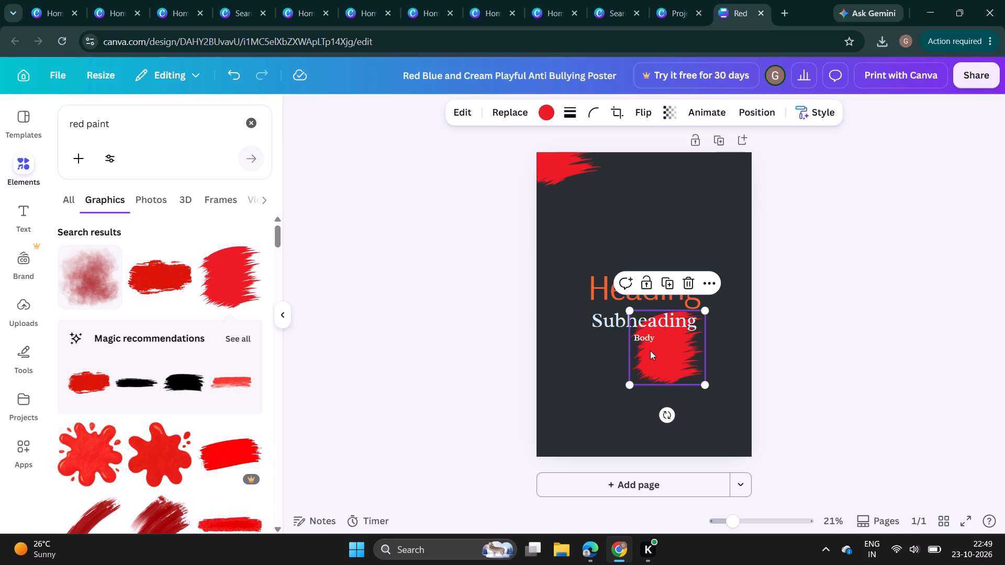
{"action": "left_click_drag", "start_coordinate": [658, 359], "coordinate": [684, 377]}
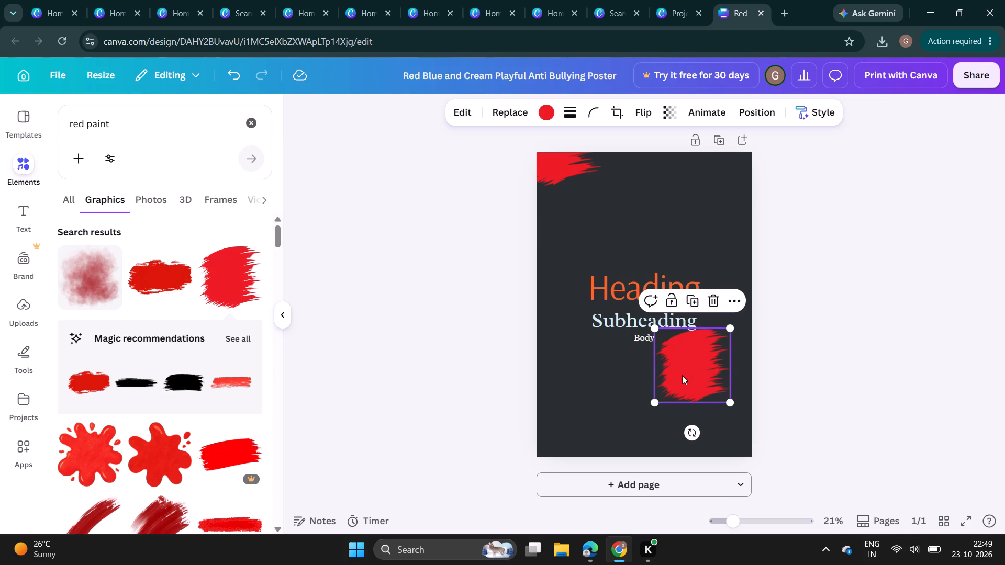
{"action": "left_click", "coordinate": [643, 231]}
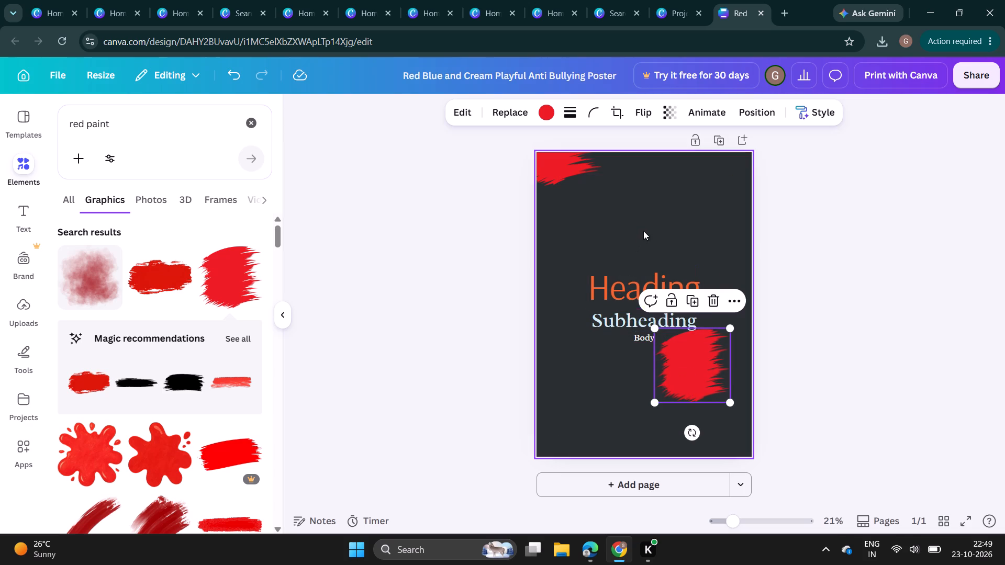
Delete the Heading, Subheading and Body text from the poster.
{"action": "left_click_drag", "start_coordinate": [646, 286], "coordinate": [599, 342]}
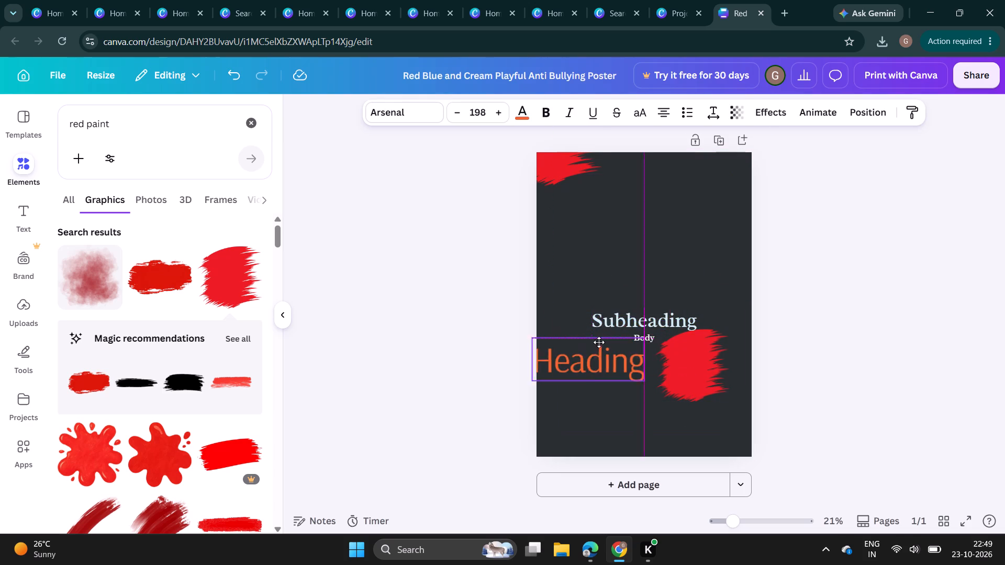
{"action": "left_click_drag", "start_coordinate": [599, 342], "coordinate": [634, 279]}
{"action": "left_click", "coordinate": [651, 236]}
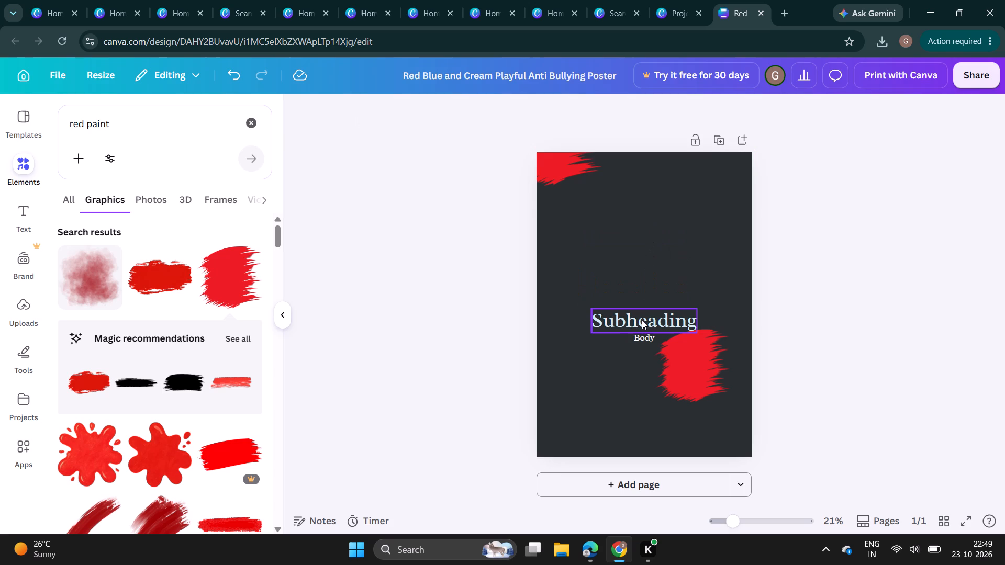
{"action": "left_click", "coordinate": [642, 320]}
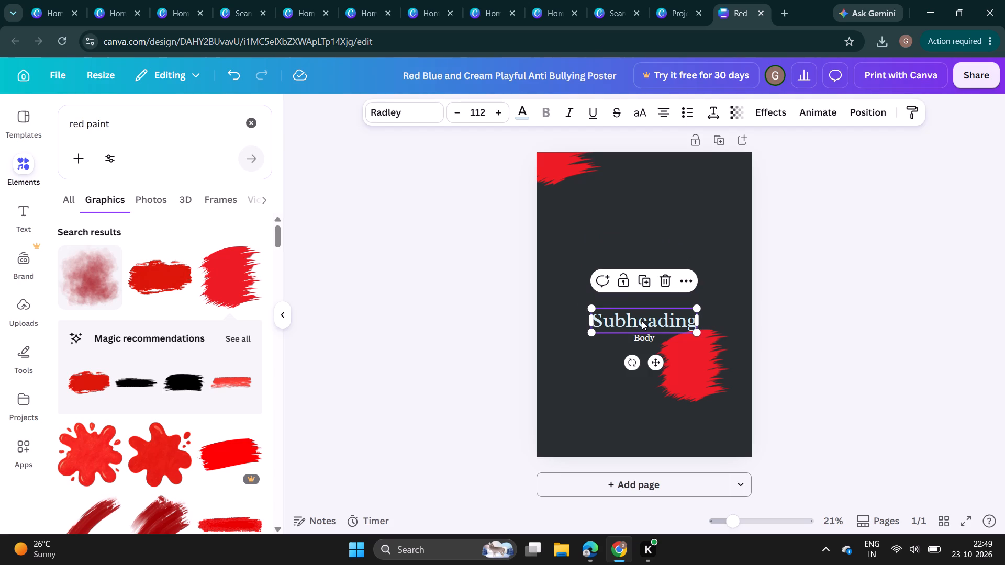
{"action": "left_click", "coordinate": [667, 285]}
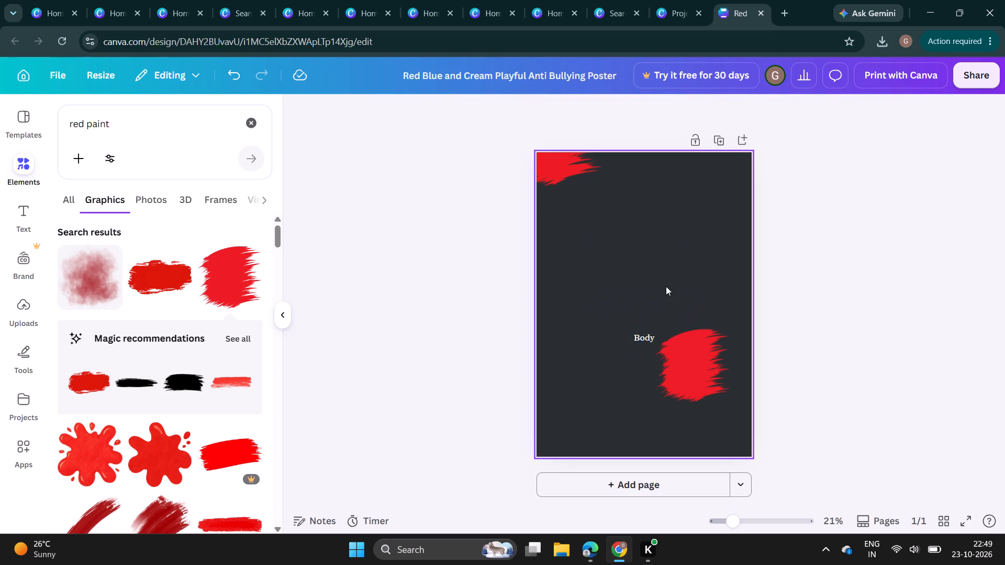
{"action": "left_click", "coordinate": [646, 341]}
{"action": "left_click", "coordinate": [664, 306]}
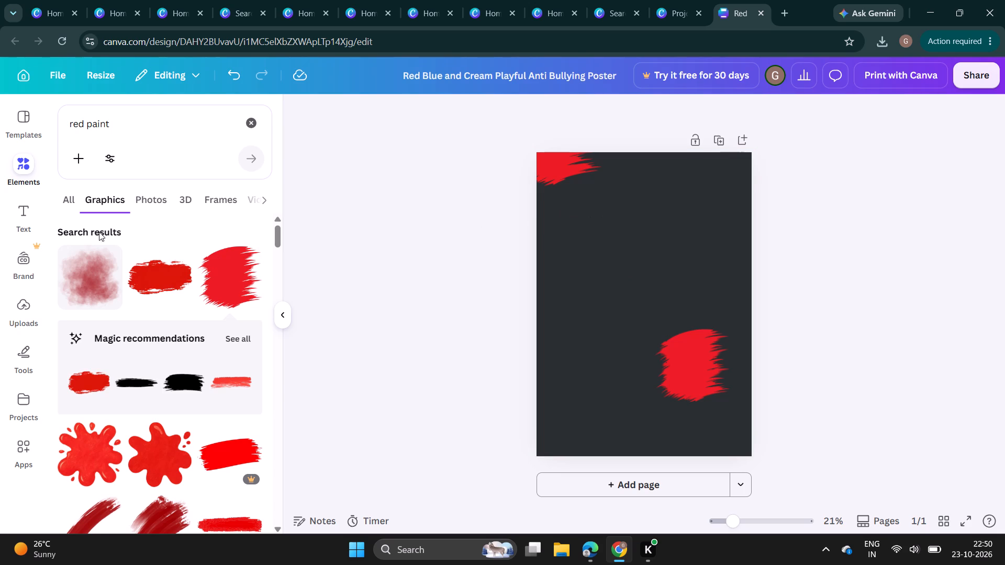
Browse the "red paint" graphics for another brush stroke suited to the poster's bottom edge.
{"action": "left_click", "coordinate": [32, 216]}
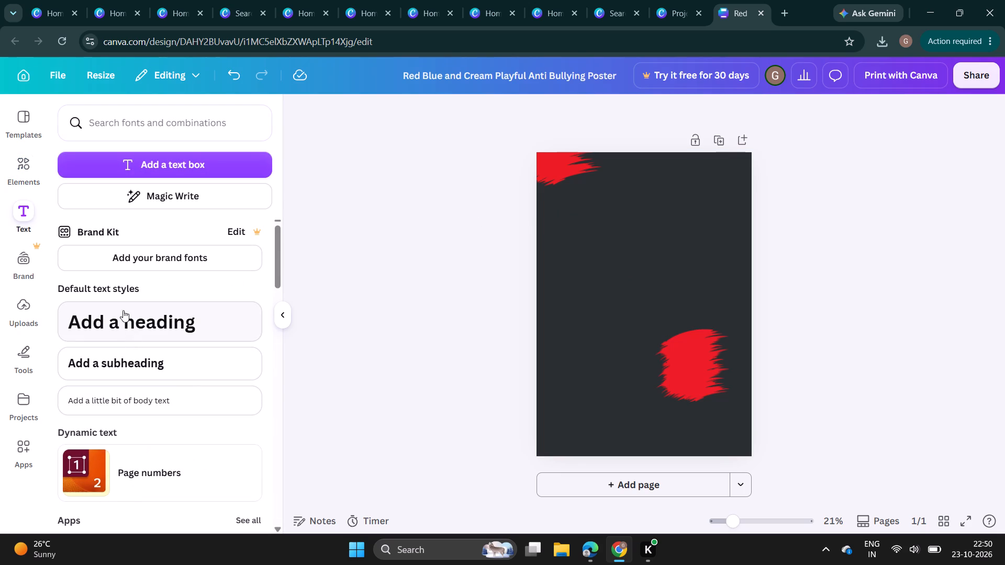
{"action": "left_click", "coordinate": [31, 165]}
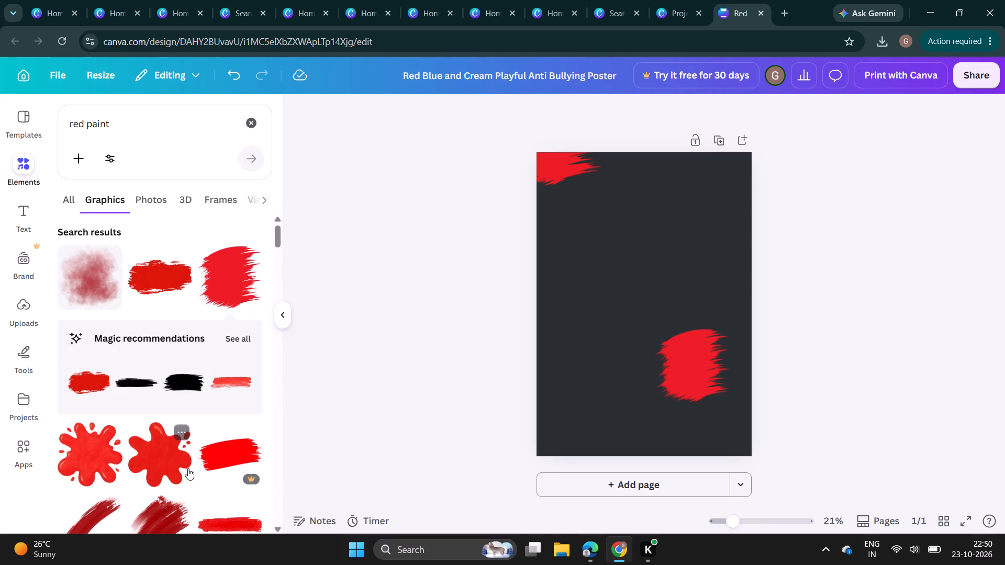
{"action": "scroll", "coordinate": [209, 494], "scroll_direction": "down", "scroll_amount": 3}
{"action": "scroll", "coordinate": [210, 447], "scroll_direction": "up", "scroll_amount": 2}
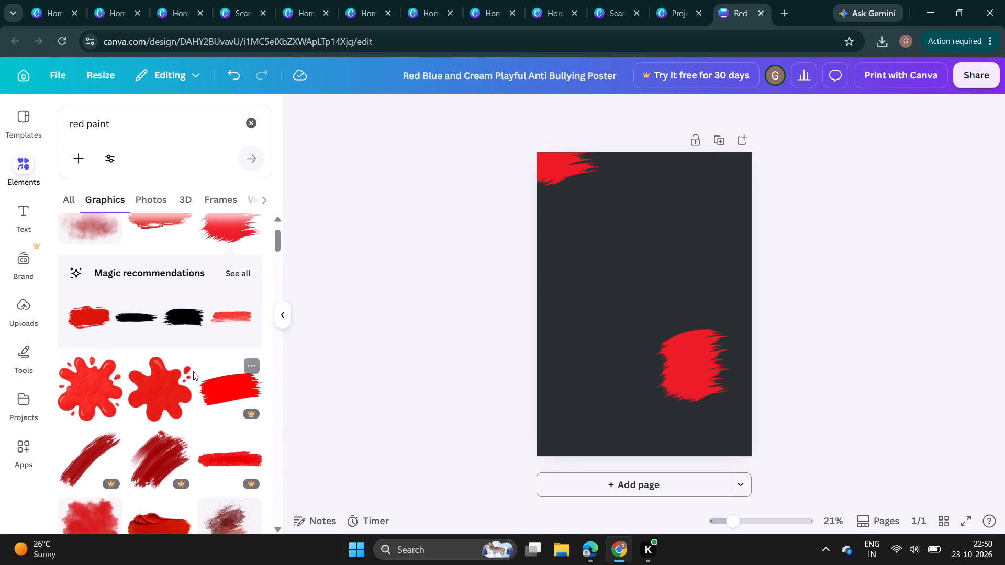
{"action": "scroll", "coordinate": [216, 308], "scroll_direction": "up", "scroll_amount": 3}
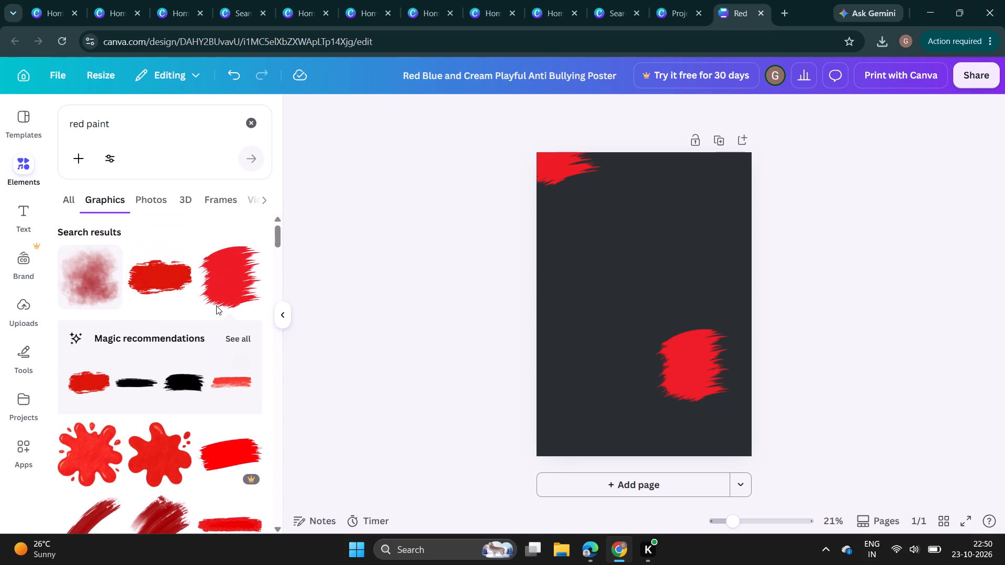
{"action": "scroll", "coordinate": [216, 302], "scroll_direction": "down", "scroll_amount": 9}
{"action": "scroll", "coordinate": [215, 303], "scroll_direction": "up", "scroll_amount": 4}
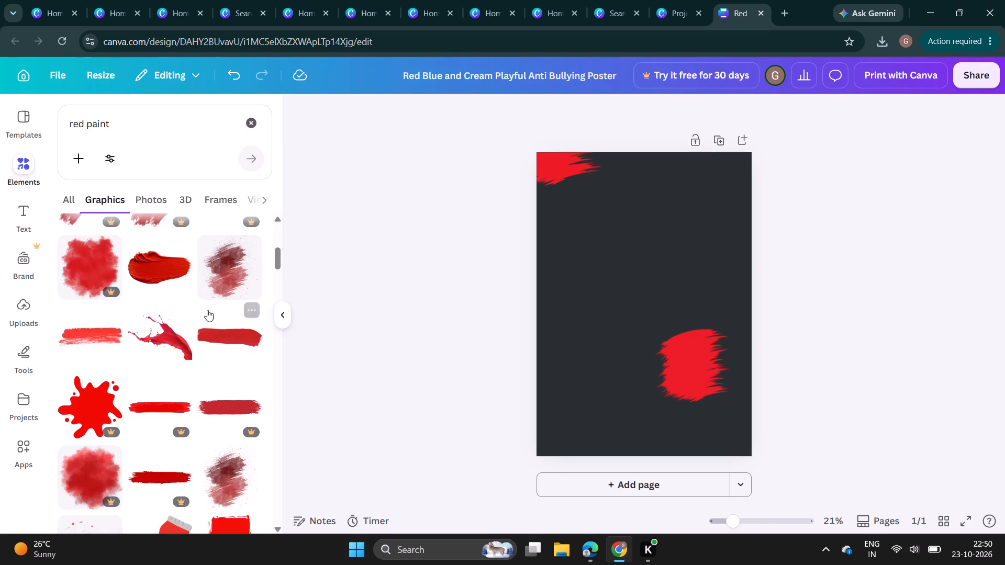
{"action": "scroll", "coordinate": [98, 333], "scroll_direction": "down", "scroll_amount": 1}
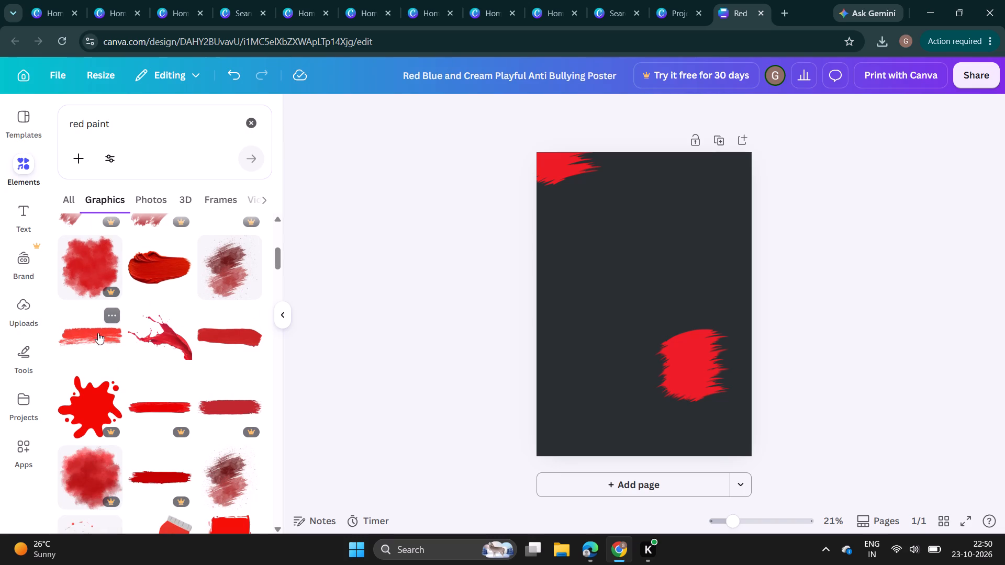
{"action": "scroll", "coordinate": [98, 333], "scroll_direction": "down", "scroll_amount": 7}
{"action": "scroll", "coordinate": [98, 333], "scroll_direction": "up", "scroll_amount": 2}
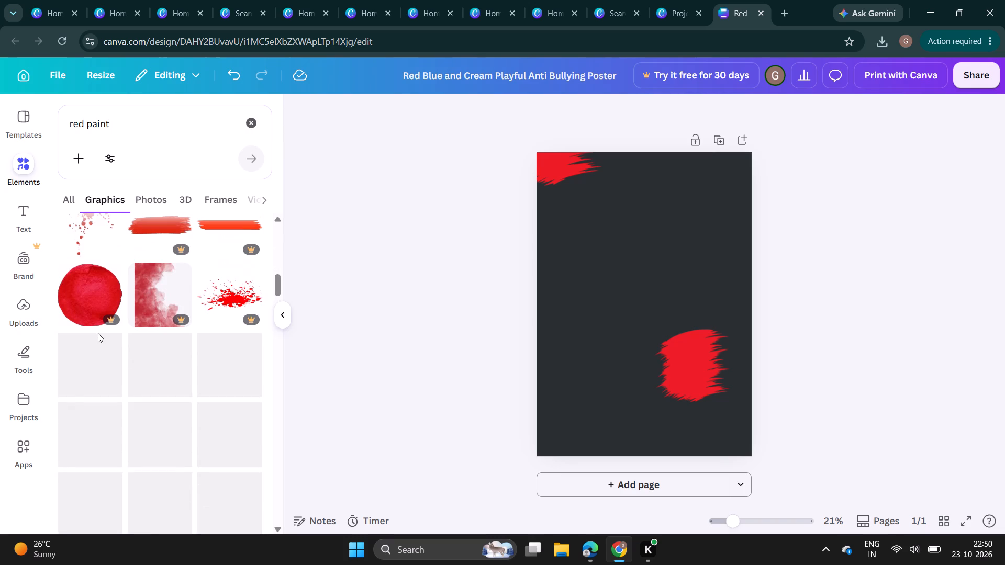
{"action": "scroll", "coordinate": [145, 387], "scroll_direction": "down", "scroll_amount": 8}
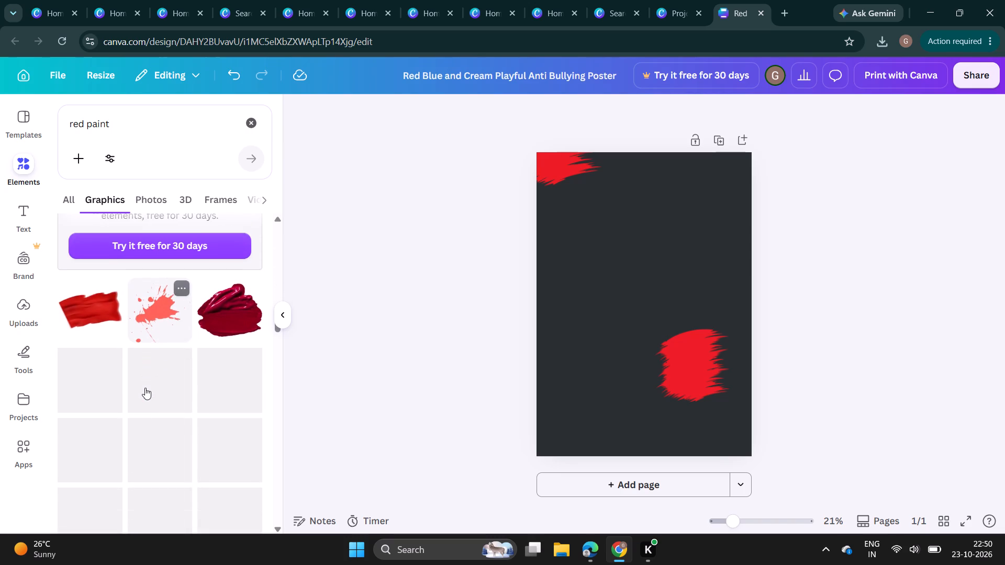
{"action": "scroll", "coordinate": [145, 388], "scroll_direction": "down", "scroll_amount": 4}
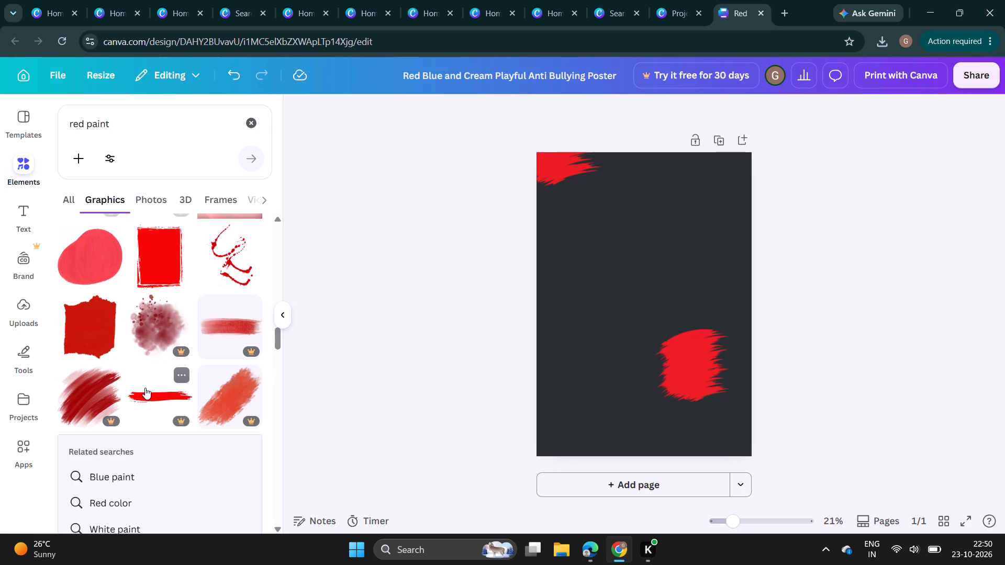
{"action": "scroll", "coordinate": [145, 387], "scroll_direction": "down", "scroll_amount": 4}
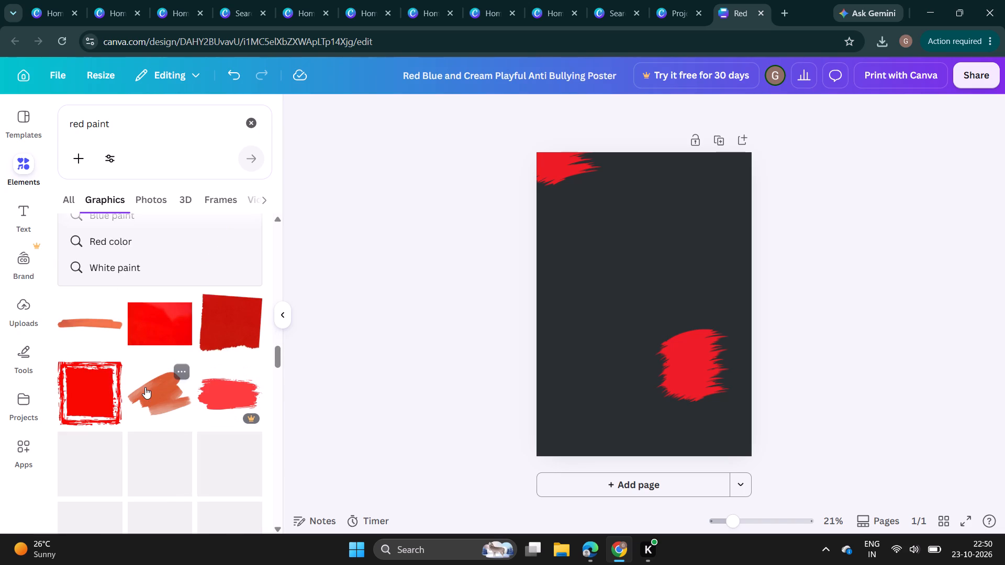
{"action": "scroll", "coordinate": [145, 386], "scroll_direction": "down", "scroll_amount": 5}
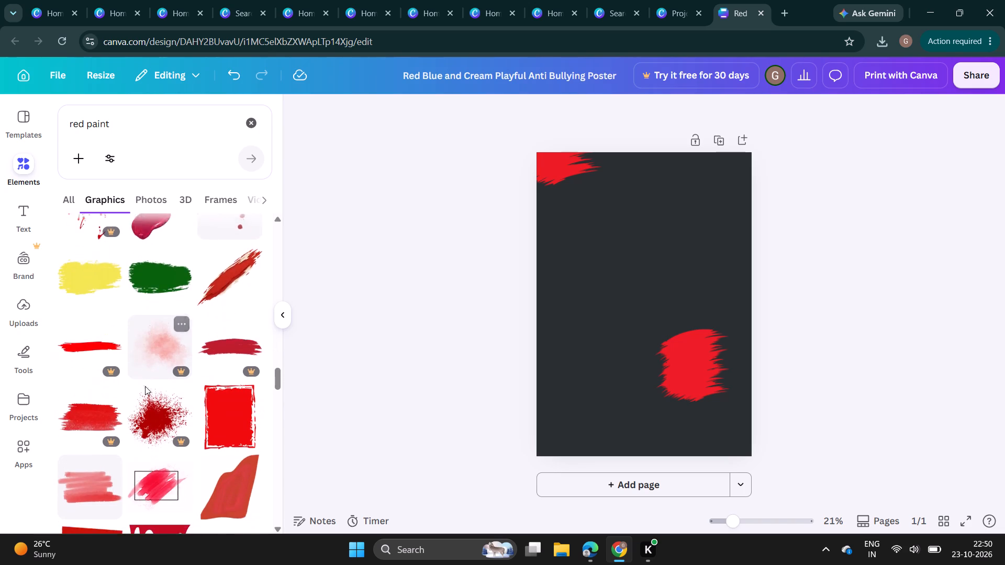
{"action": "scroll", "coordinate": [145, 386], "scroll_direction": "down", "scroll_amount": 1}
{"action": "scroll", "coordinate": [146, 383], "scroll_direction": "up", "scroll_amount": 2}
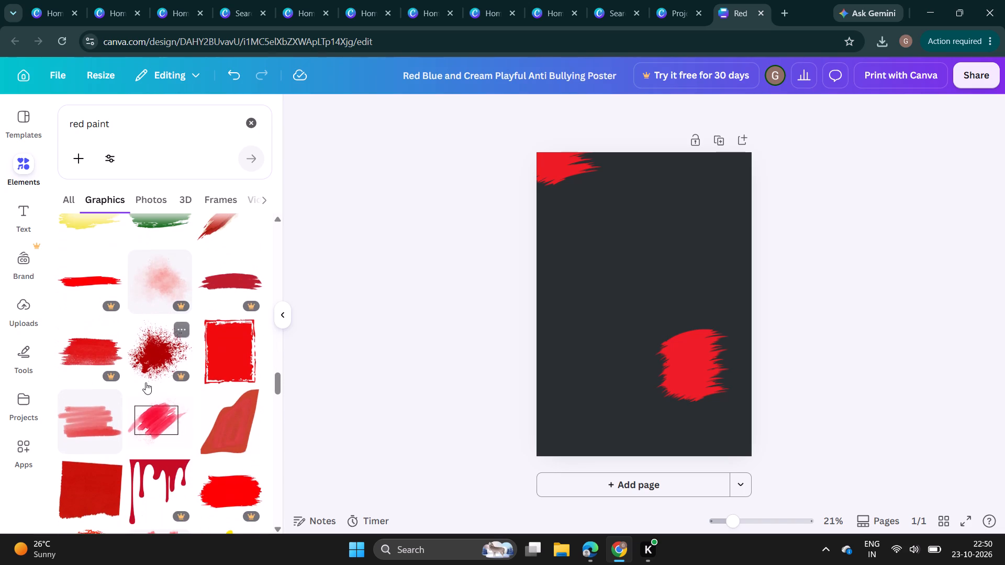
{"action": "scroll", "coordinate": [146, 382], "scroll_direction": "up", "scroll_amount": 9}
{"action": "scroll", "coordinate": [136, 318], "scroll_direction": "up", "scroll_amount": 11}
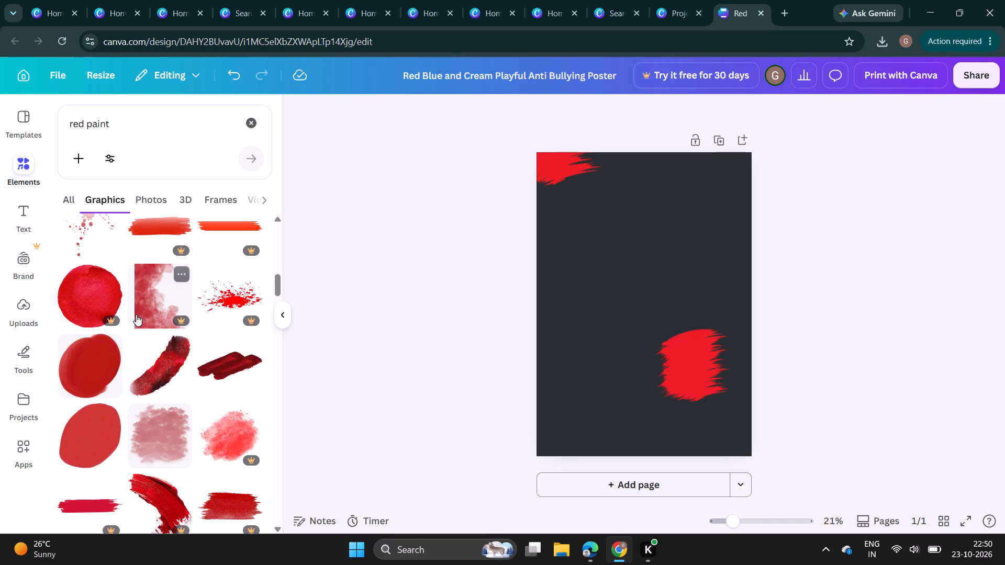
{"action": "scroll", "coordinate": [136, 314], "scroll_direction": "up", "scroll_amount": 5}
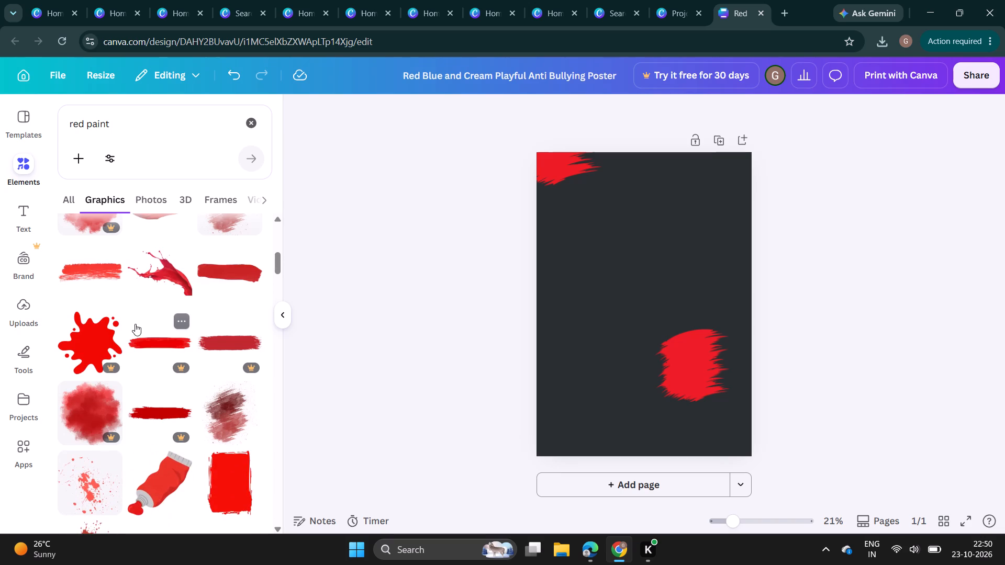
{"action": "scroll", "coordinate": [135, 326], "scroll_direction": "up", "scroll_amount": 3}
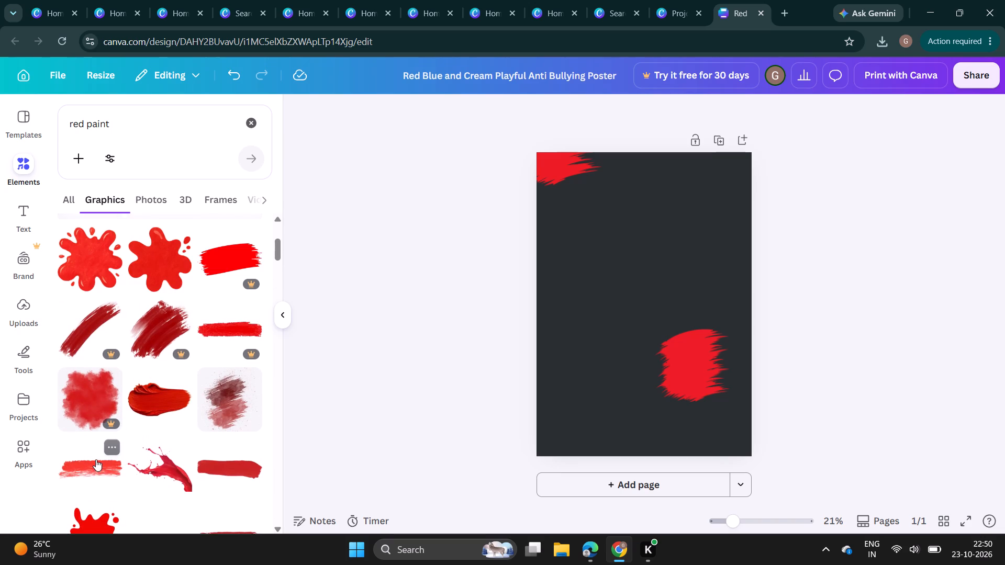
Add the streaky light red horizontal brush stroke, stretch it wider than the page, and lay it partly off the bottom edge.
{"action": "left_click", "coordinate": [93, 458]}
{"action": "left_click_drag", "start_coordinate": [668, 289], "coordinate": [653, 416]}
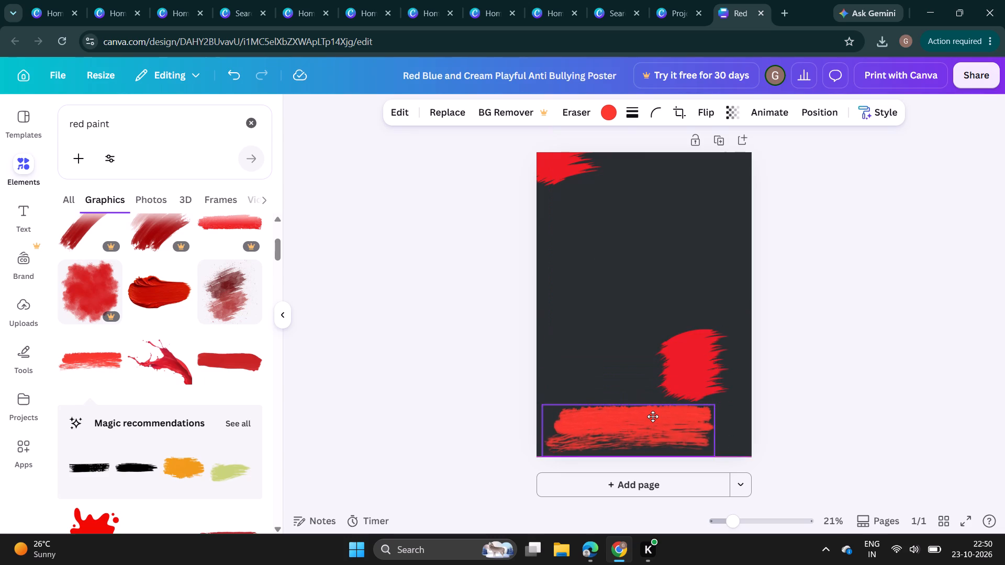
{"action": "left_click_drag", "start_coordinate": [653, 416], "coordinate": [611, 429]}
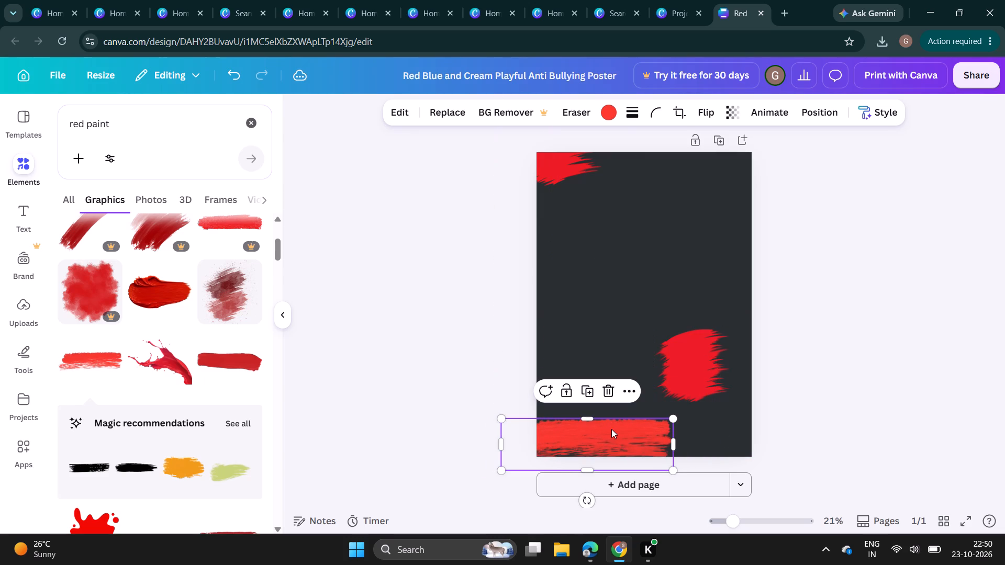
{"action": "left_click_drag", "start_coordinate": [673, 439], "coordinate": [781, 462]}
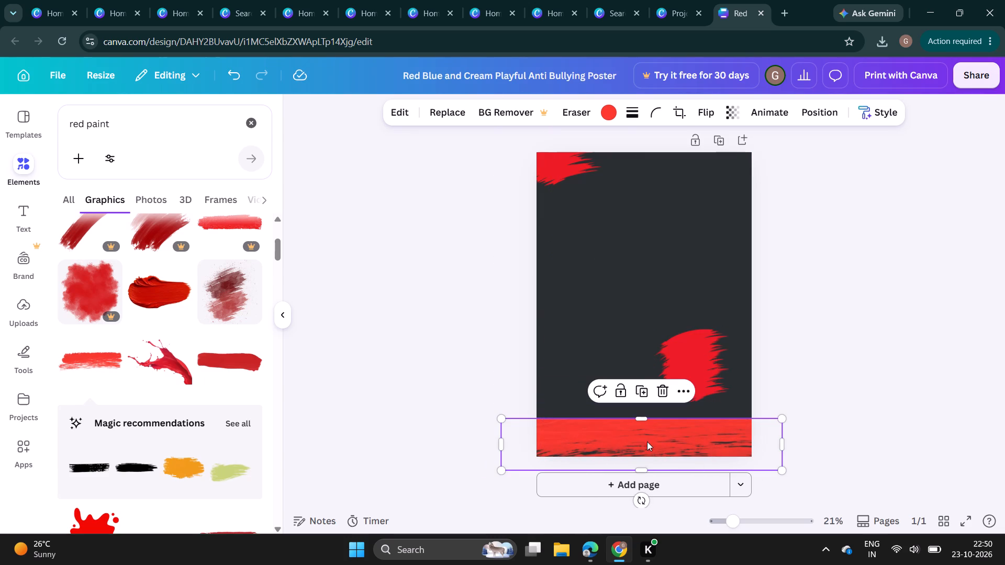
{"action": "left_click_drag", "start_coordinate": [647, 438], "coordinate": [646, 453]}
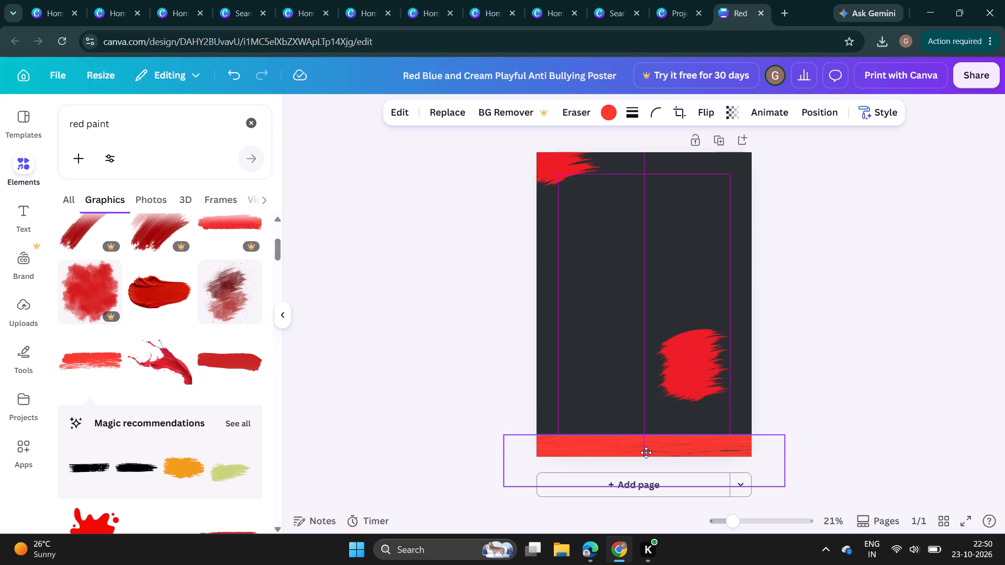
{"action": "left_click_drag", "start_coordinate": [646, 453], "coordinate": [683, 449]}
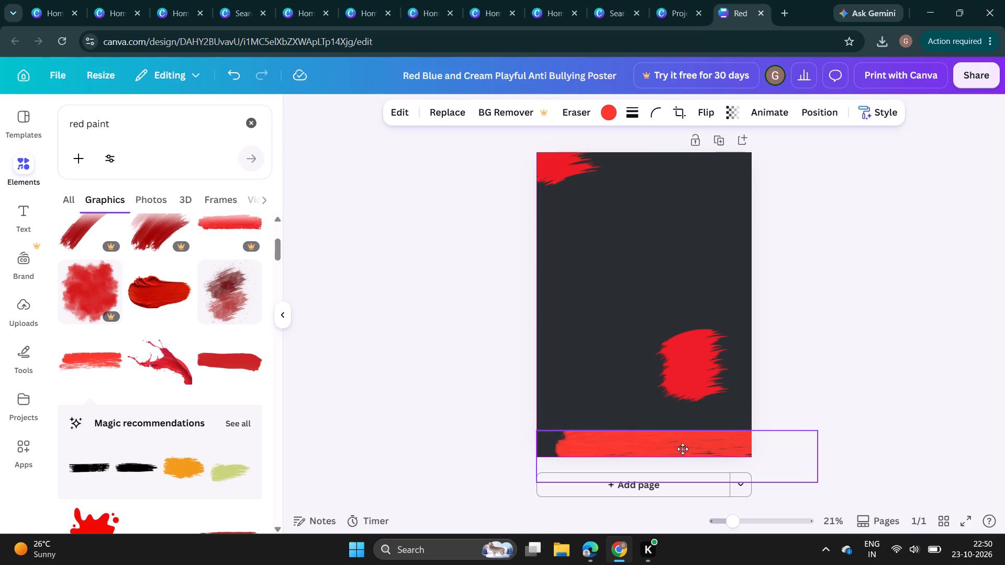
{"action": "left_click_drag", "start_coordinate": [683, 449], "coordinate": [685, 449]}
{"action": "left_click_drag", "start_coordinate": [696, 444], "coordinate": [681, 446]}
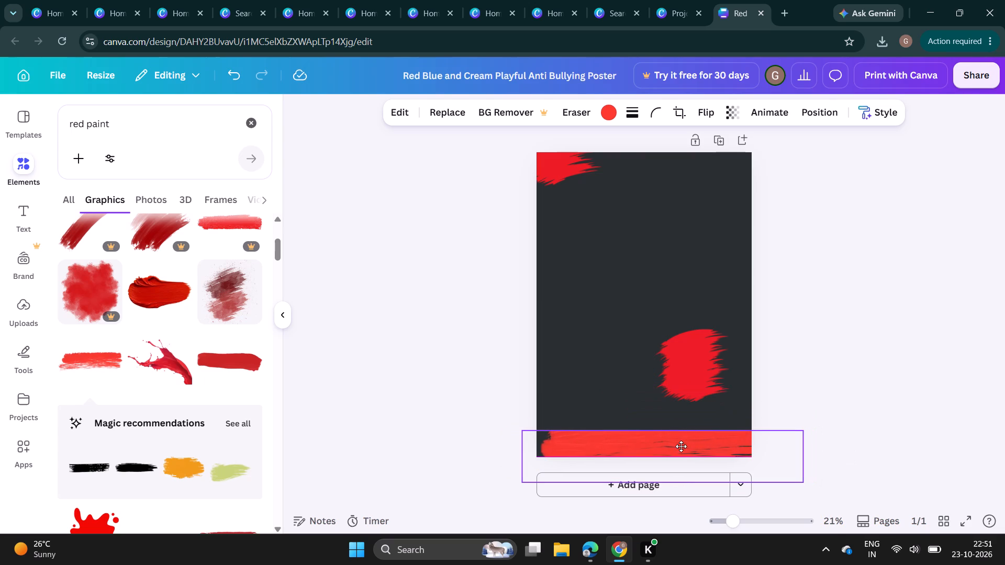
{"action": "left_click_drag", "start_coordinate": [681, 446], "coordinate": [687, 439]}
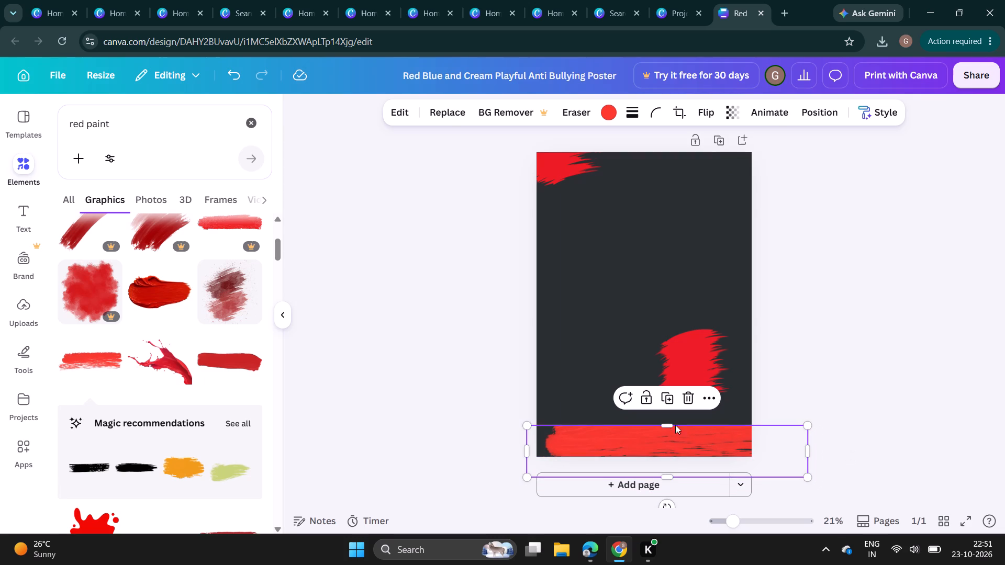
Add the ragged, solid deep-red horizontal brush-stroke graphic from the "red paint" results to the poster.
{"action": "scroll", "coordinate": [143, 288], "scroll_direction": "up", "scroll_amount": 5}
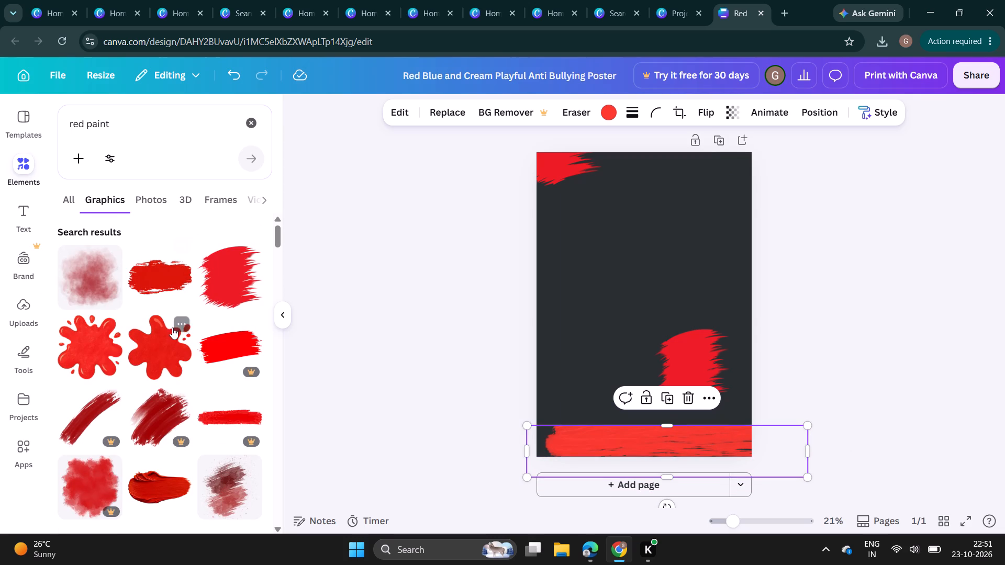
{"action": "left_click", "coordinate": [176, 279]}
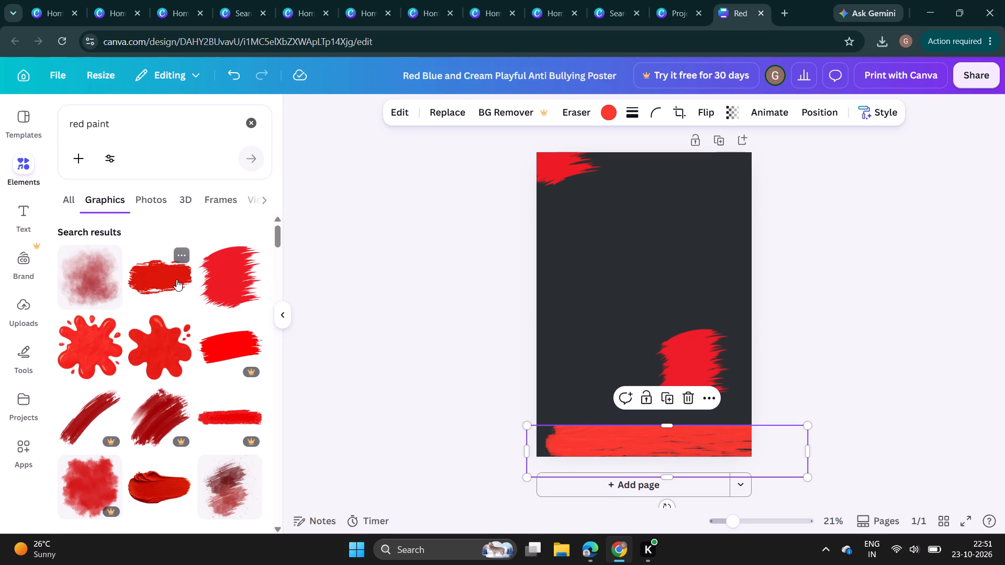
{"action": "left_click", "coordinate": [176, 278]}
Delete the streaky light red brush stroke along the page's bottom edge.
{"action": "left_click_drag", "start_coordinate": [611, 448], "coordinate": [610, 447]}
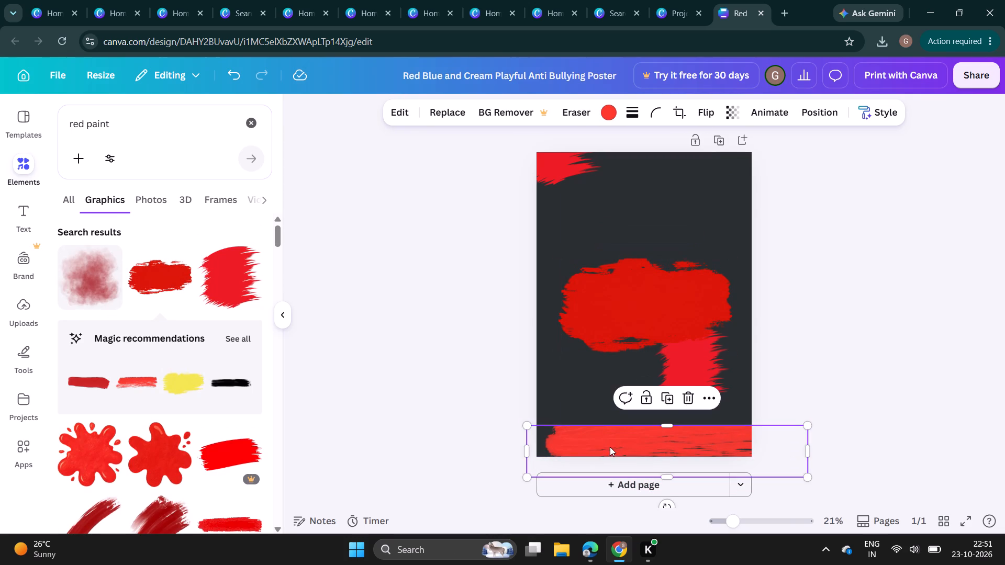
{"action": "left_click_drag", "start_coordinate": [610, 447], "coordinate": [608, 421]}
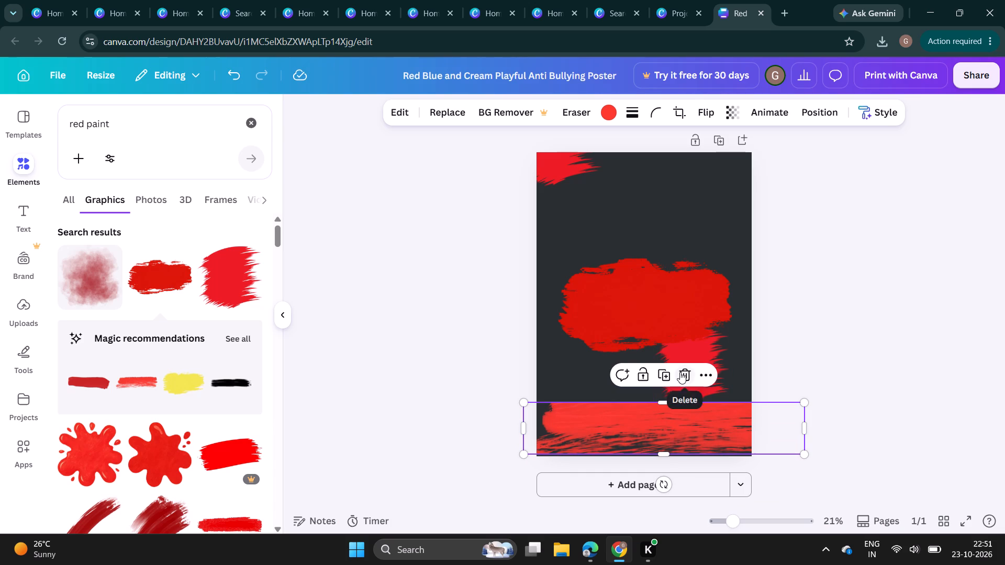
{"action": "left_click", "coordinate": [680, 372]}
Enlarge the ragged deep-red brush stroke and tuck it partly off the page's bottom edge, reaching past the bottom-right corner.
{"action": "left_click_drag", "start_coordinate": [649, 304], "coordinate": [639, 457]}
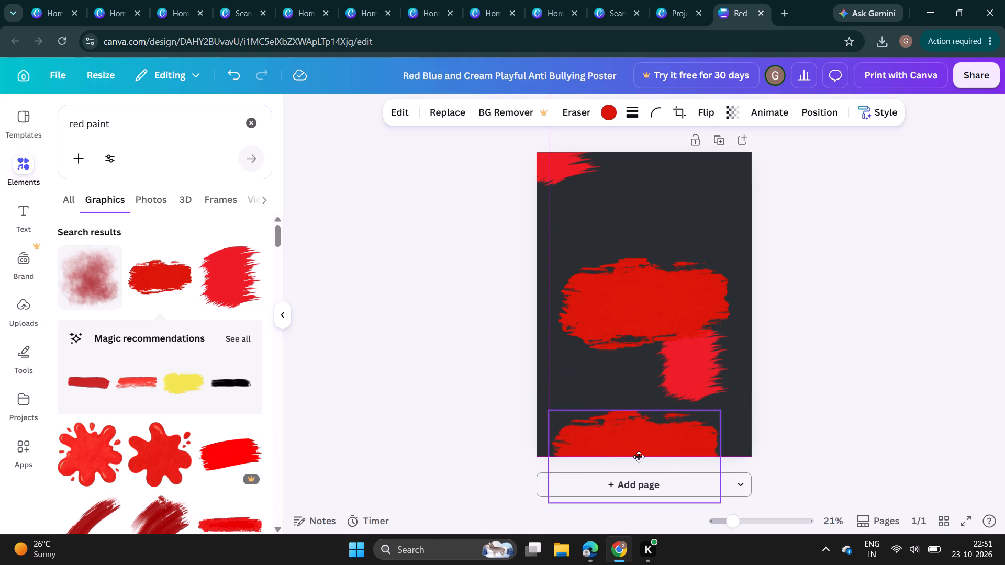
{"action": "left_click_drag", "start_coordinate": [639, 457], "coordinate": [639, 461]}
{"action": "left_click_drag", "start_coordinate": [722, 416], "coordinate": [726, 415]}
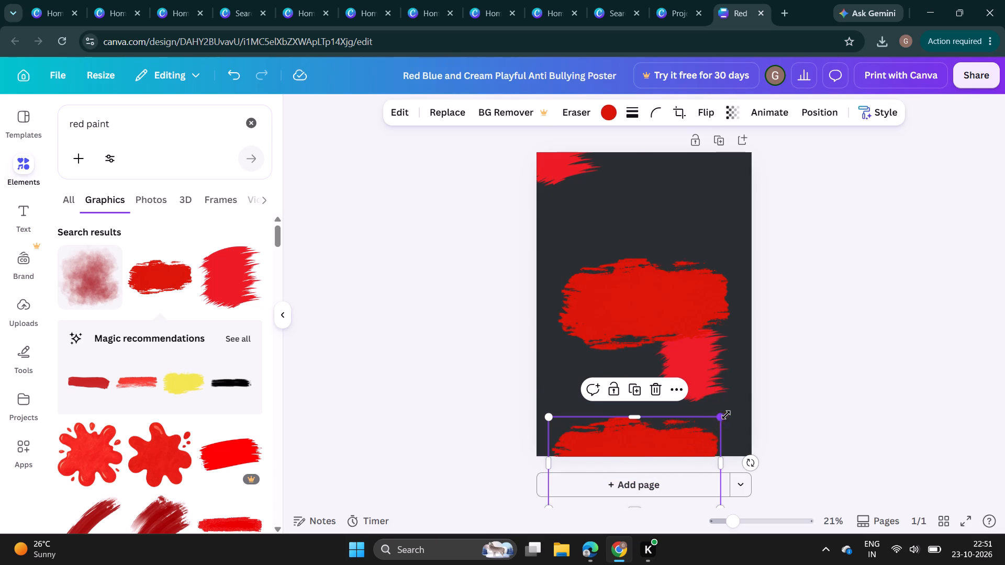
{"action": "left_click_drag", "start_coordinate": [726, 415], "coordinate": [772, 449]}
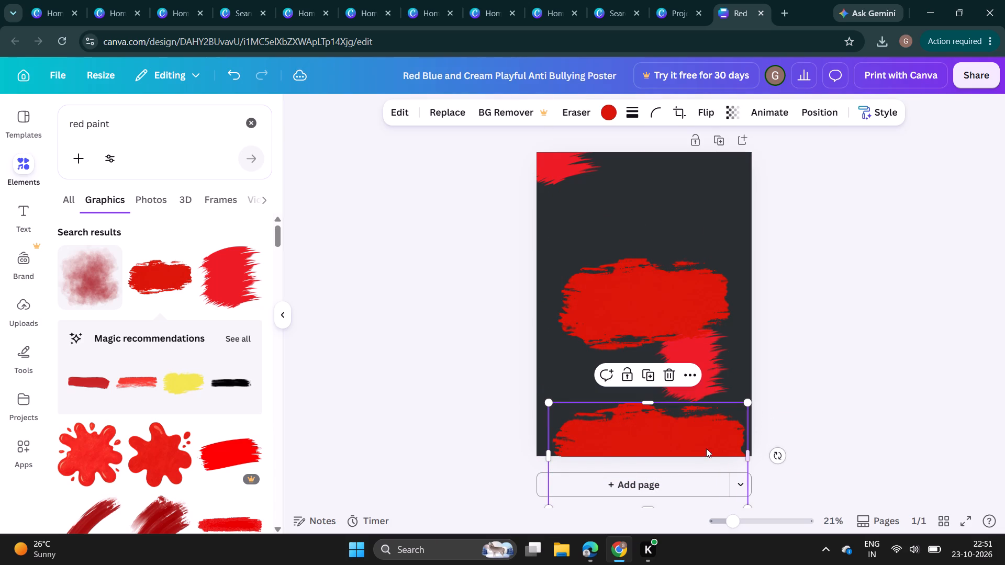
{"action": "left_click_drag", "start_coordinate": [694, 441], "coordinate": [710, 461]}
Delete the extra copy of the ragged deep-red brush stroke in the middle of the page.
{"action": "left_click", "coordinate": [679, 286]}
{"action": "left_click", "coordinate": [665, 231]}
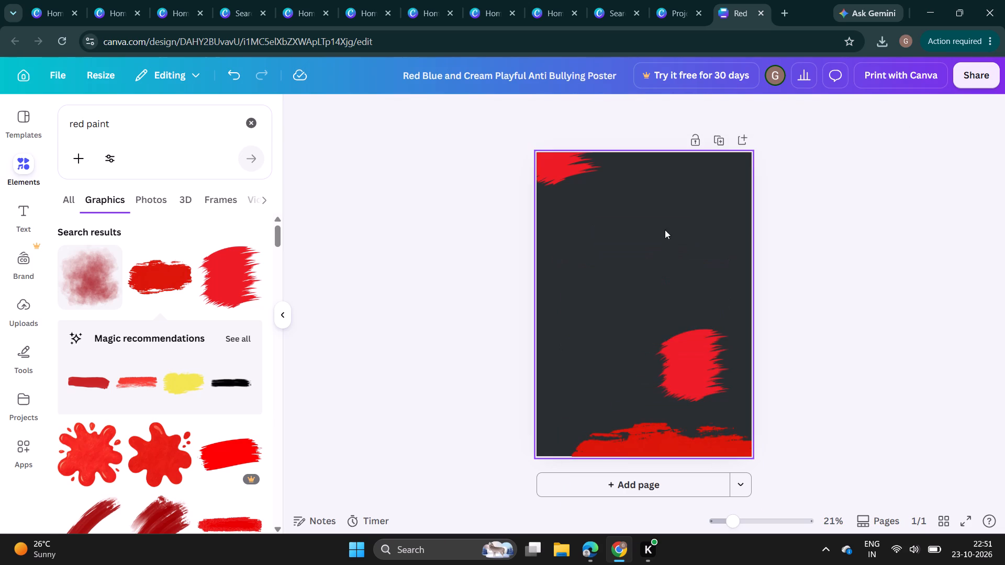
Select the deep-red brush stroke along the page's bottom edge and look through the "red paint" graphics for an alternative.
{"action": "left_click", "coordinate": [591, 440]}
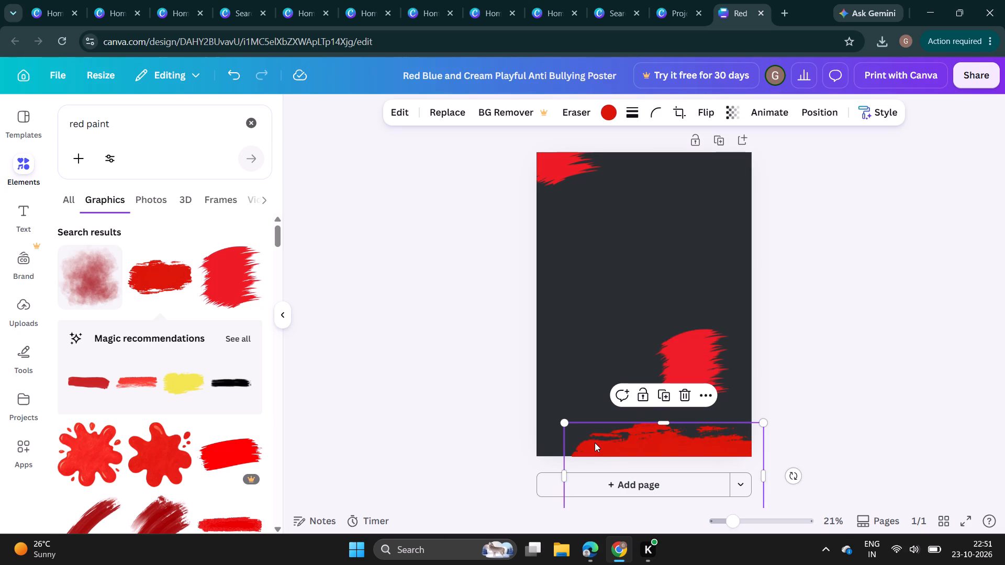
{"action": "scroll", "coordinate": [116, 326], "scroll_direction": "up", "scroll_amount": 3}
{"action": "scroll", "coordinate": [207, 327], "scroll_direction": "down", "scroll_amount": 1}
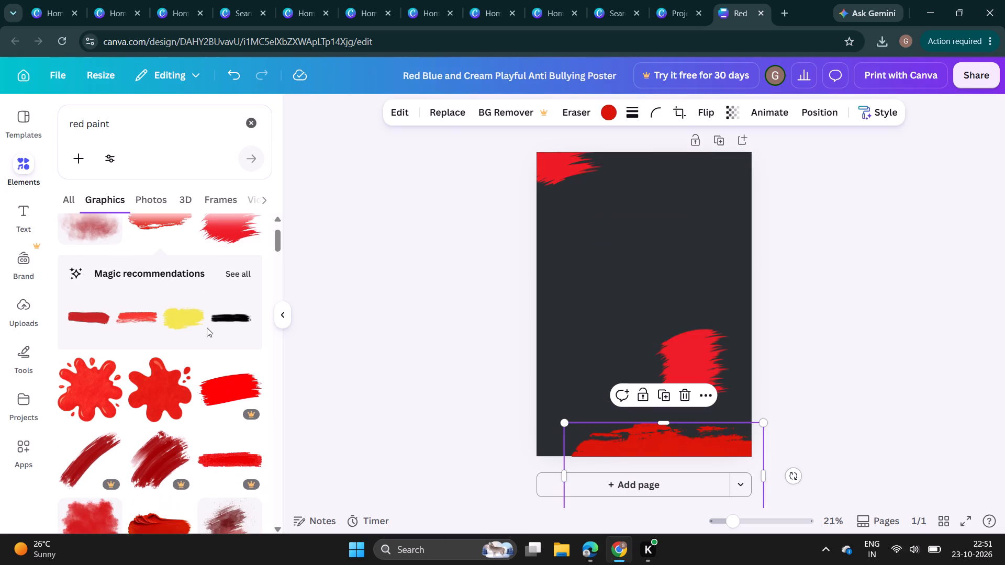
{"action": "scroll", "coordinate": [111, 321], "scroll_direction": "down", "scroll_amount": 2}
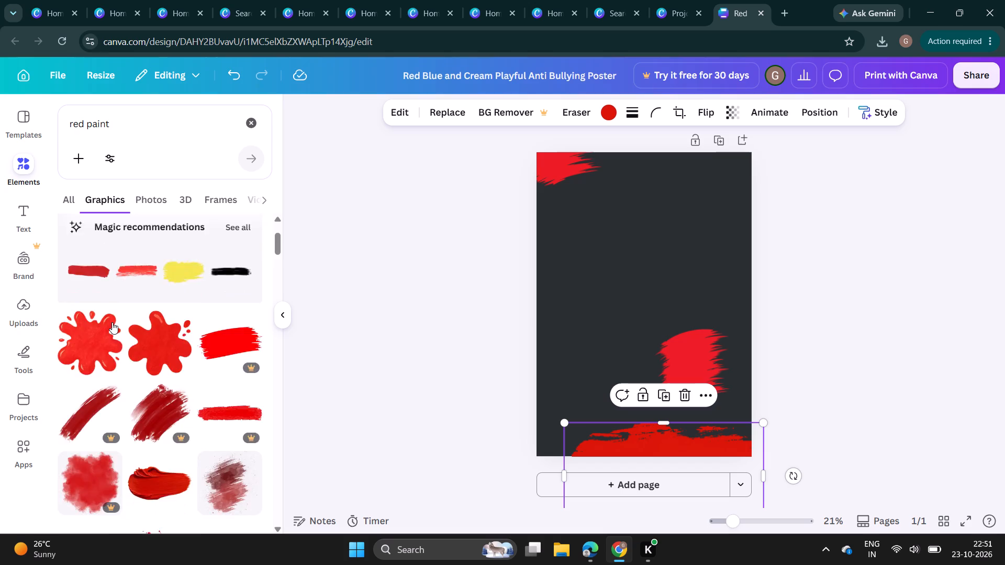
{"action": "scroll", "coordinate": [112, 322], "scroll_direction": "down", "scroll_amount": 6}
{"action": "scroll", "coordinate": [114, 322], "scroll_direction": "up", "scroll_amount": 7}
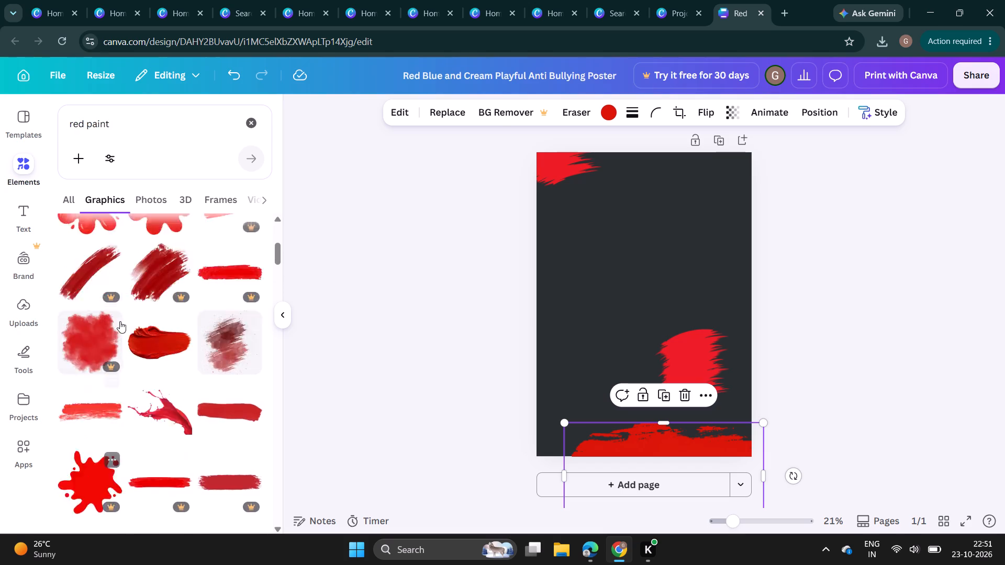
{"action": "scroll", "coordinate": [123, 311], "scroll_direction": "down", "scroll_amount": 17}
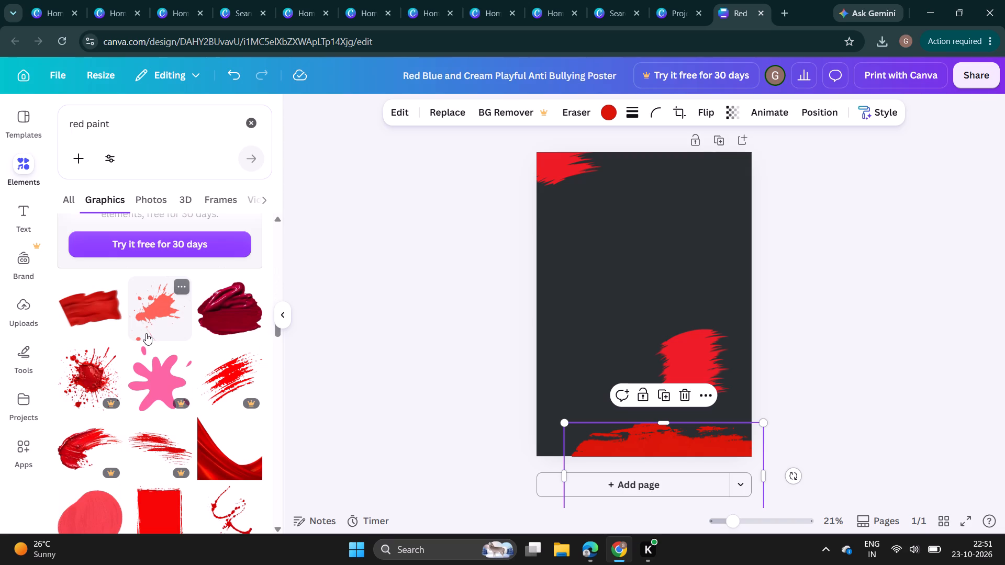
{"action": "scroll", "coordinate": [134, 350], "scroll_direction": "down", "scroll_amount": 3}
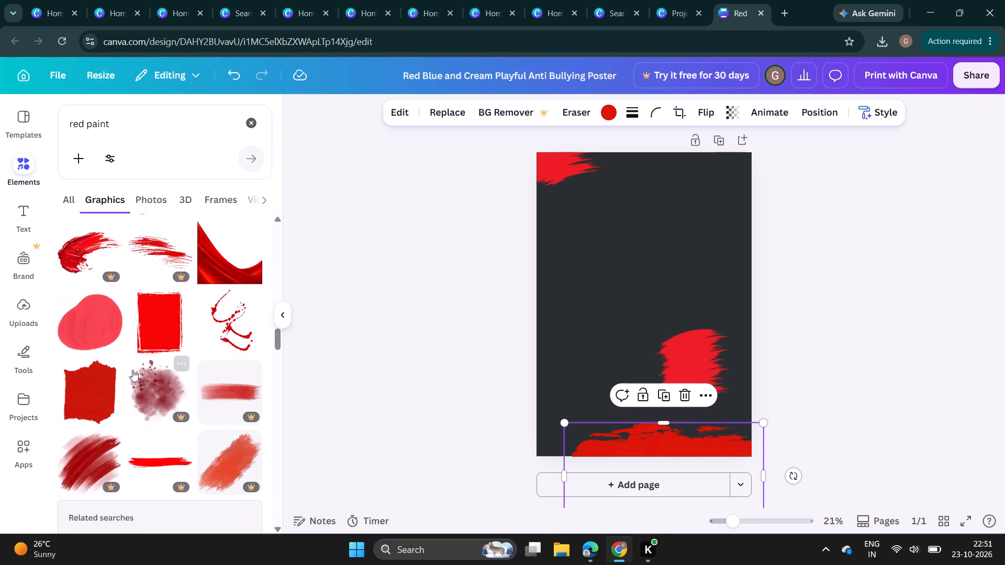
{"action": "scroll", "coordinate": [128, 381], "scroll_direction": "down", "scroll_amount": 6}
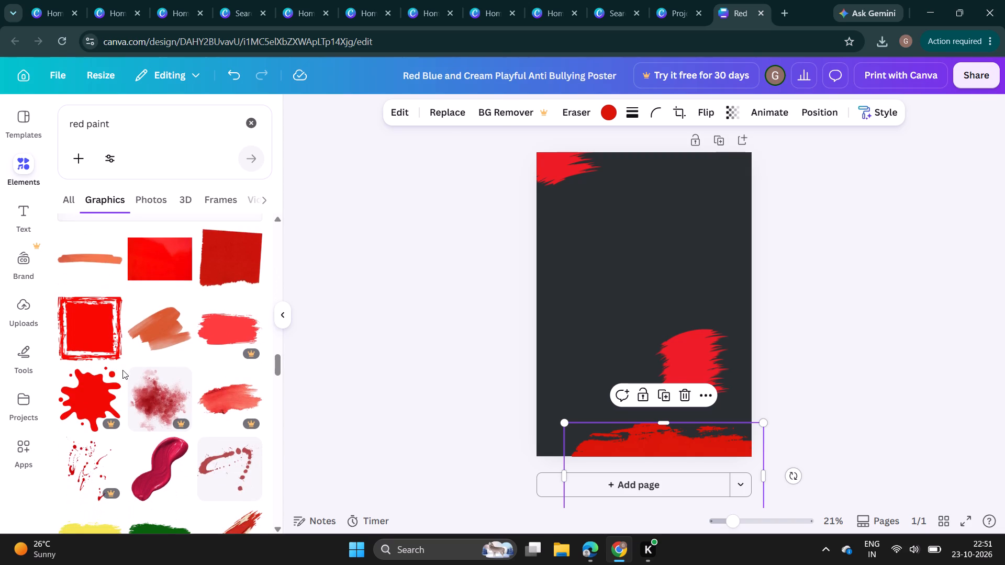
{"action": "scroll", "coordinate": [142, 371], "scroll_direction": "down", "scroll_amount": 4}
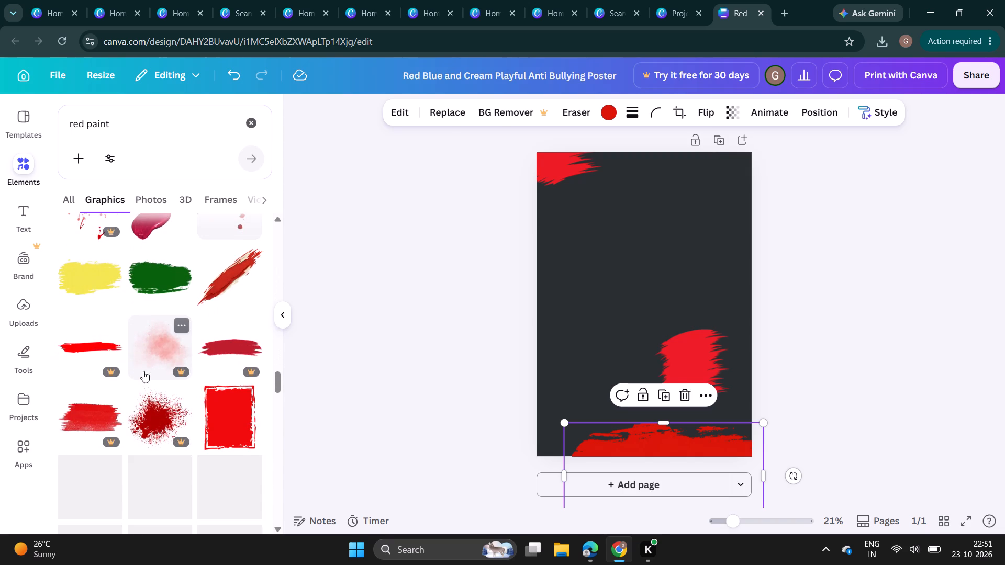
{"action": "scroll", "coordinate": [143, 371], "scroll_direction": "down", "scroll_amount": 8}
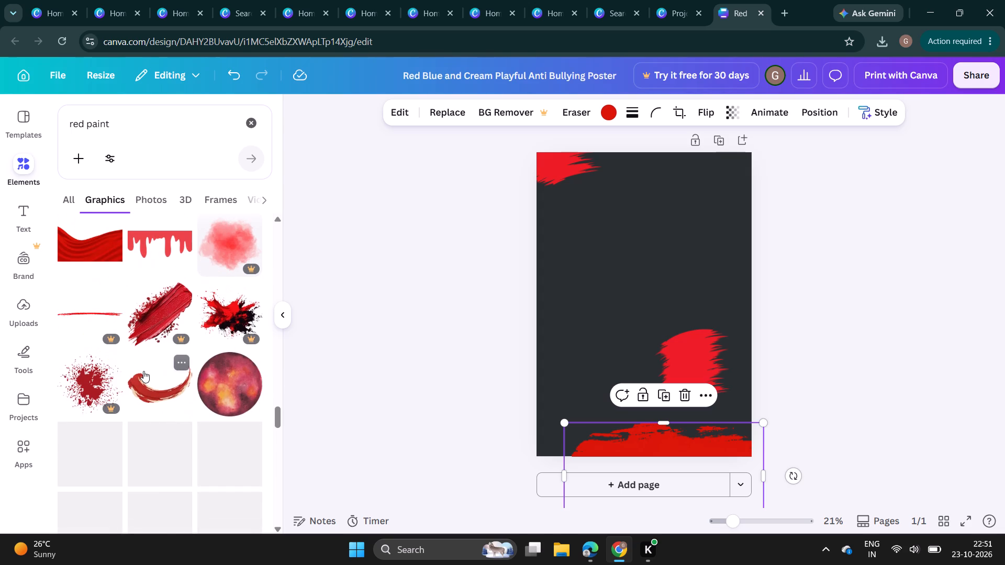
{"action": "scroll", "coordinate": [143, 371], "scroll_direction": "down", "scroll_amount": 8}
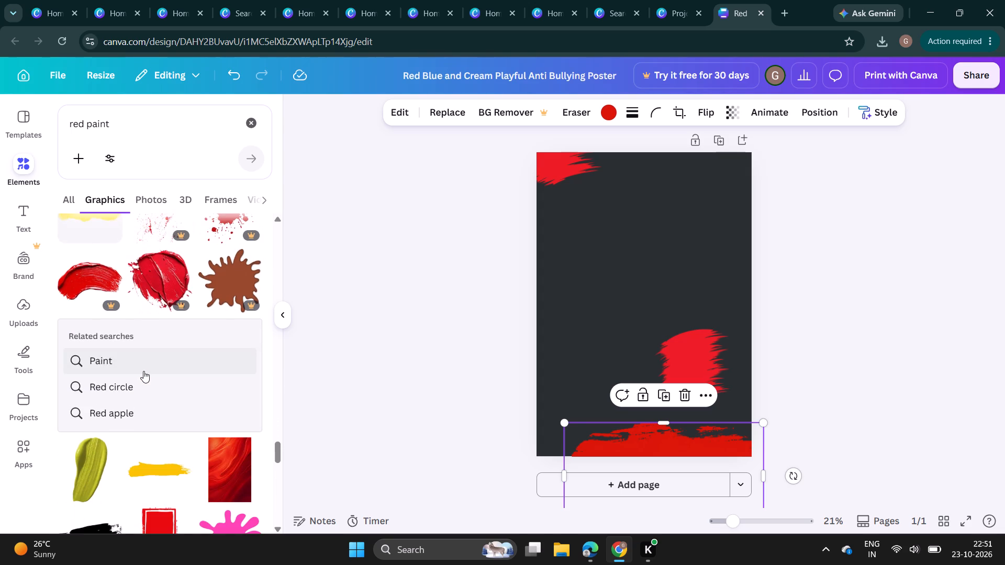
{"action": "scroll", "coordinate": [143, 371], "scroll_direction": "down", "scroll_amount": 6}
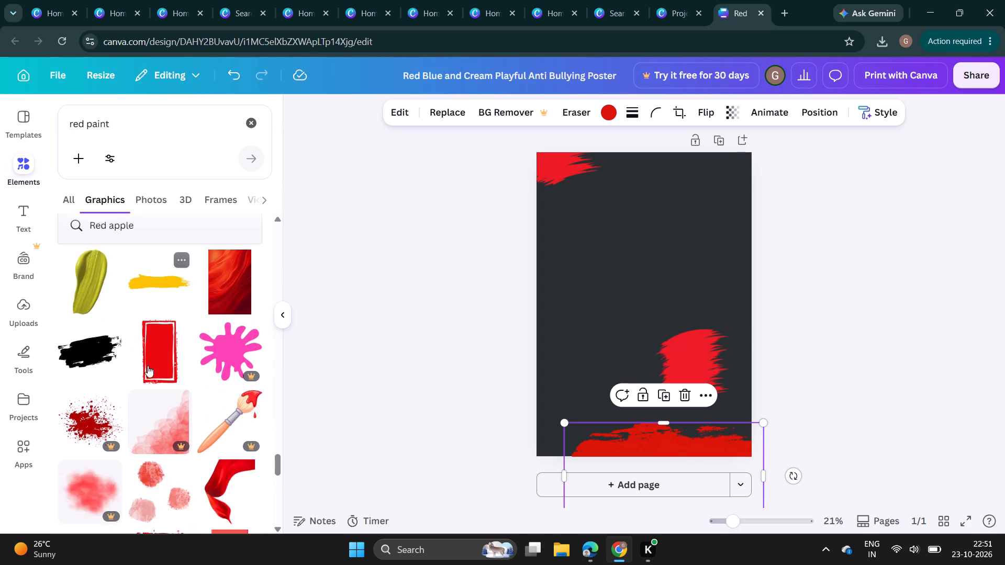
{"action": "scroll", "coordinate": [148, 366], "scroll_direction": "down", "scroll_amount": 4}
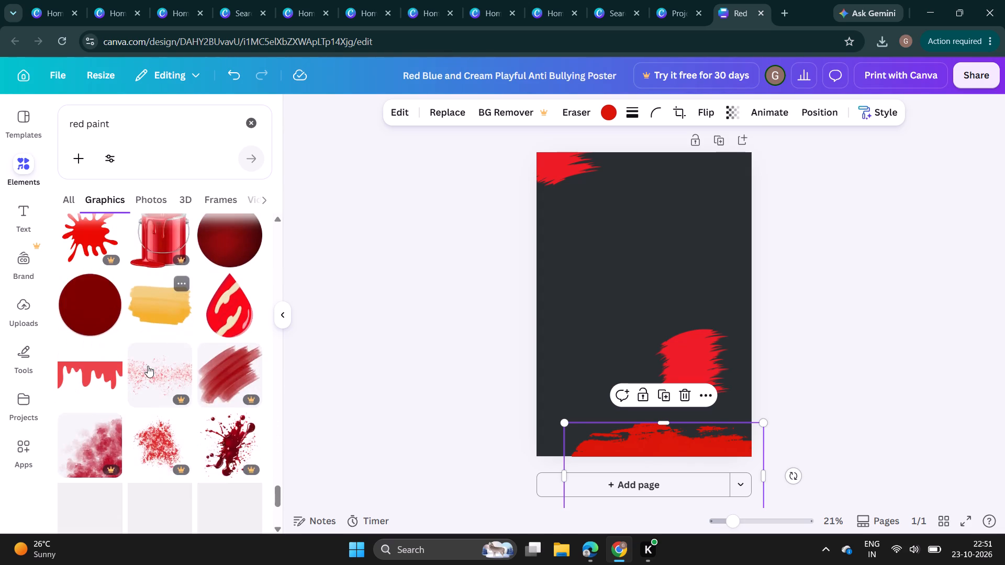
{"action": "scroll", "coordinate": [148, 366], "scroll_direction": "down", "scroll_amount": 10}
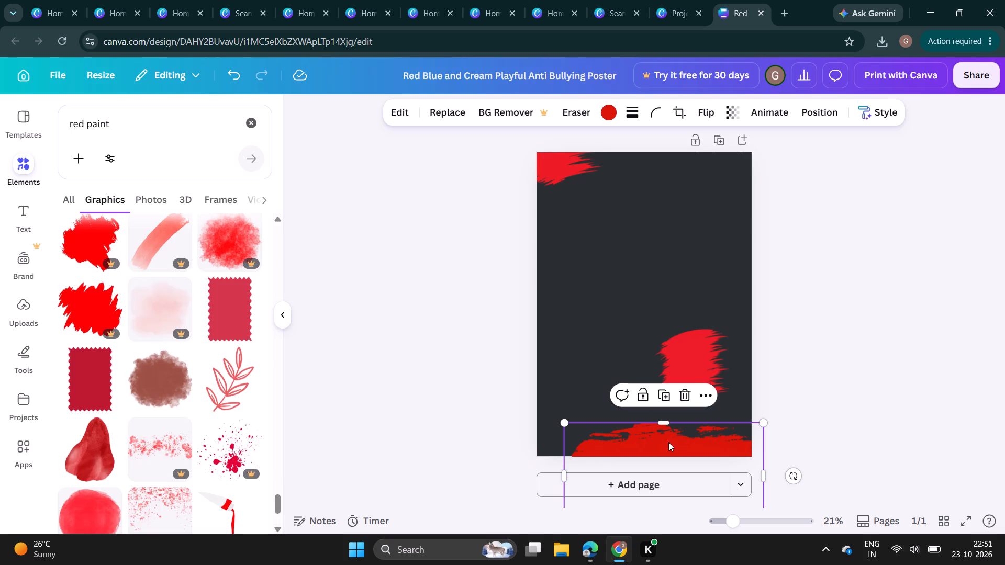
Delete the ragged deep-red brush stroke along the page's bottom edge.
{"action": "left_click", "coordinate": [682, 393]}
Look further through the "red paint" graphics for a suitable paint stroke and return to the start of the results.
{"action": "scroll", "coordinate": [37, 356], "scroll_direction": "down", "scroll_amount": 4}
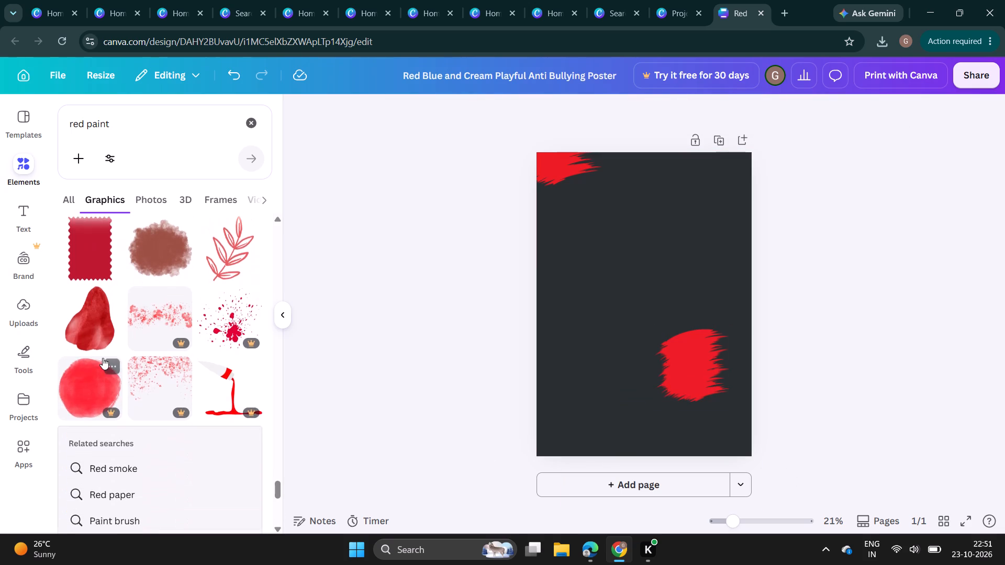
{"action": "scroll", "coordinate": [103, 358], "scroll_direction": "down", "scroll_amount": 4}
{"action": "scroll", "coordinate": [103, 358], "scroll_direction": "up", "scroll_amount": 3}
{"action": "scroll", "coordinate": [103, 360], "scroll_direction": "down", "scroll_amount": 7}
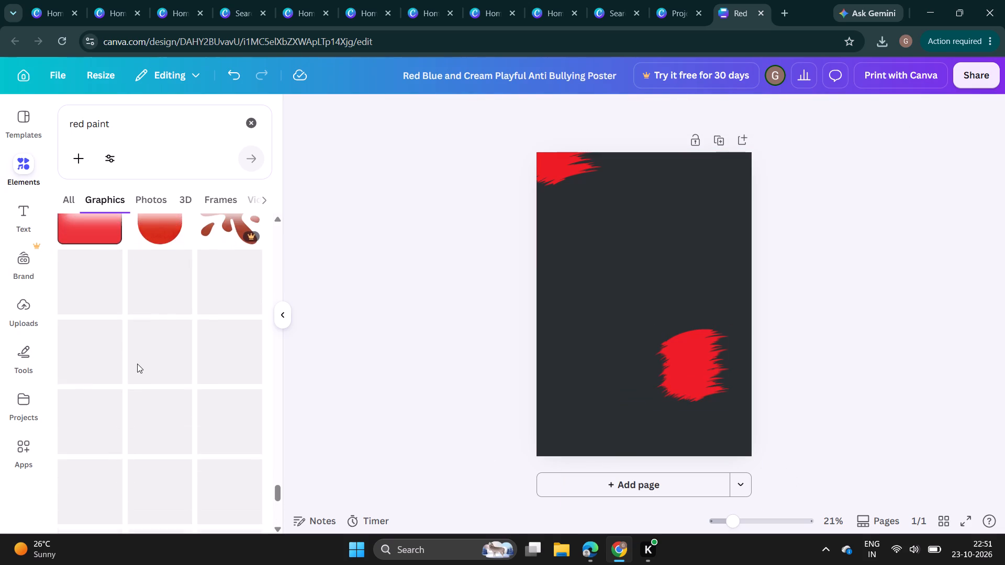
{"action": "scroll", "coordinate": [138, 364], "scroll_direction": "down", "scroll_amount": 6}
{"action": "scroll", "coordinate": [130, 321], "scroll_direction": "down", "scroll_amount": 2}
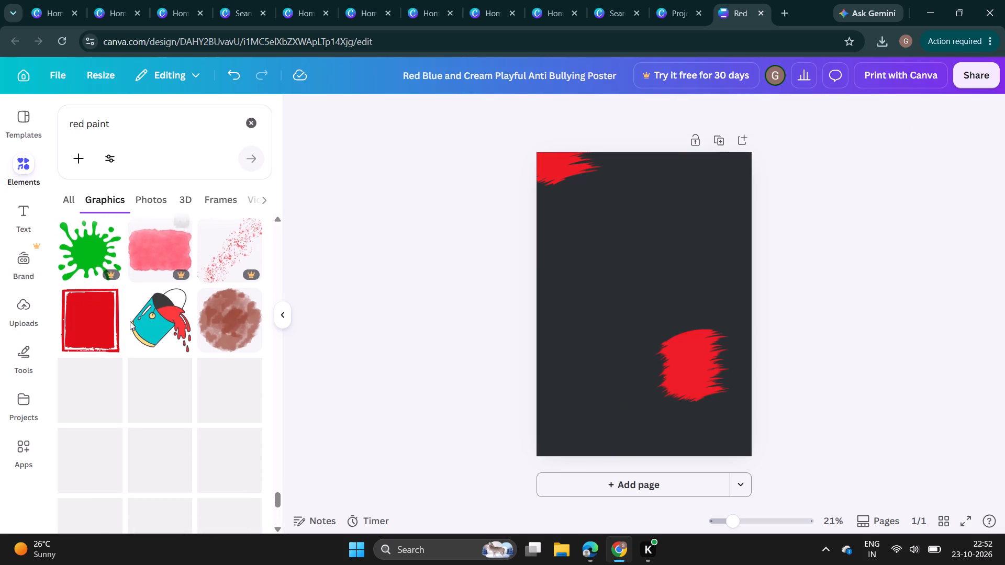
{"action": "scroll", "coordinate": [136, 335], "scroll_direction": "down", "scroll_amount": 7}
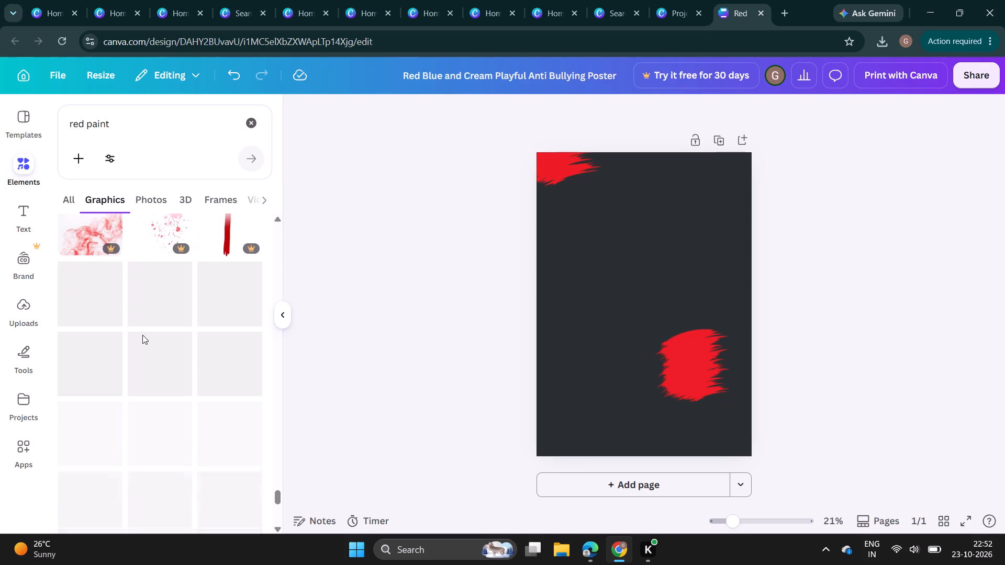
{"action": "scroll", "coordinate": [142, 335], "scroll_direction": "up", "scroll_amount": 6}
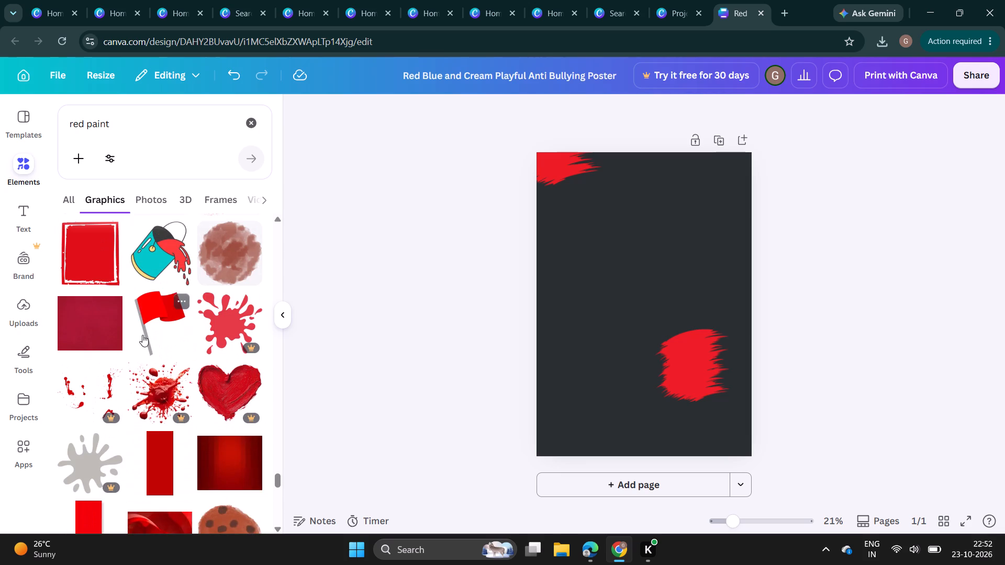
{"action": "scroll", "coordinate": [146, 345], "scroll_direction": "down", "scroll_amount": 3}
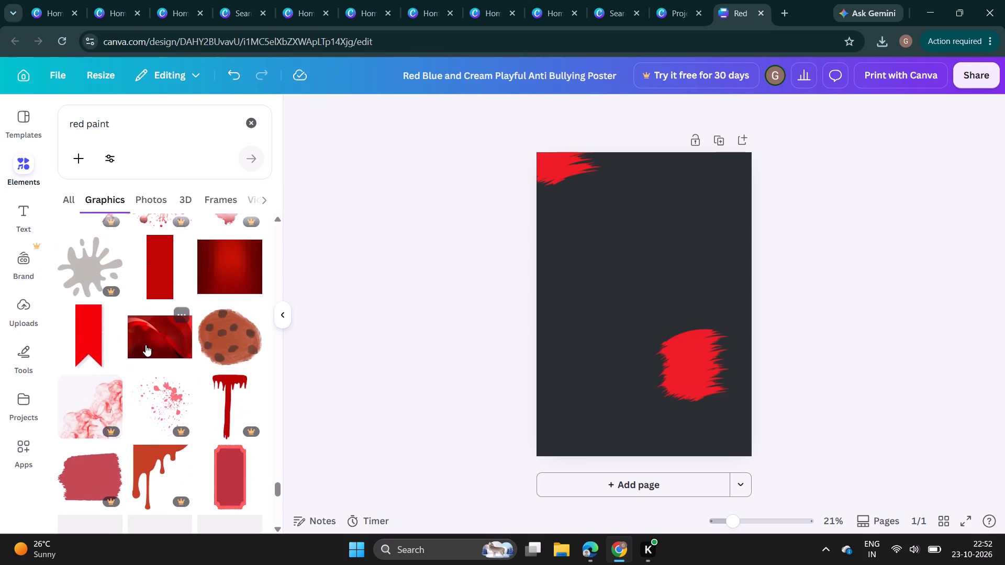
{"action": "scroll", "coordinate": [146, 345], "scroll_direction": "down", "scroll_amount": 8}
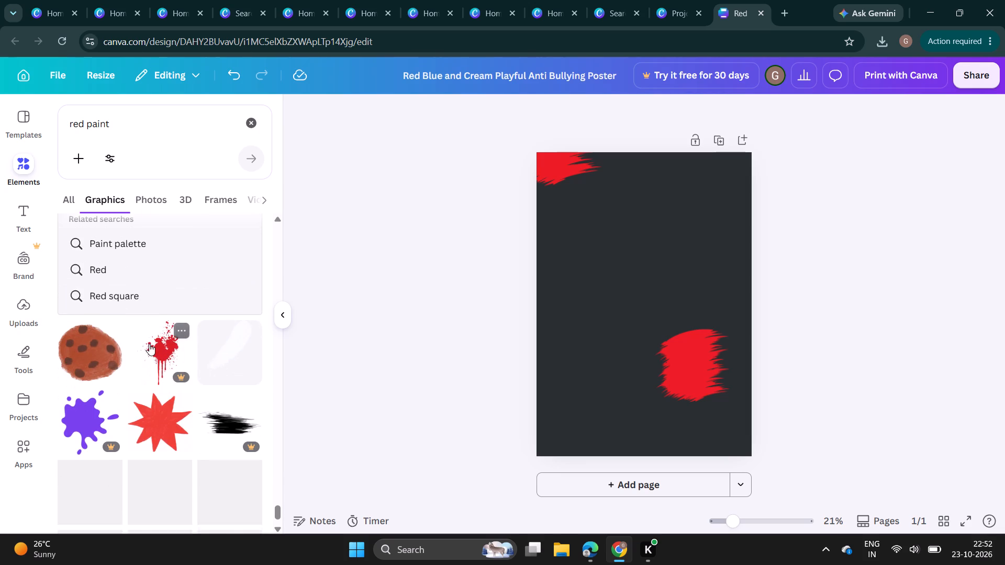
{"action": "scroll", "coordinate": [146, 349], "scroll_direction": "down", "scroll_amount": 6}
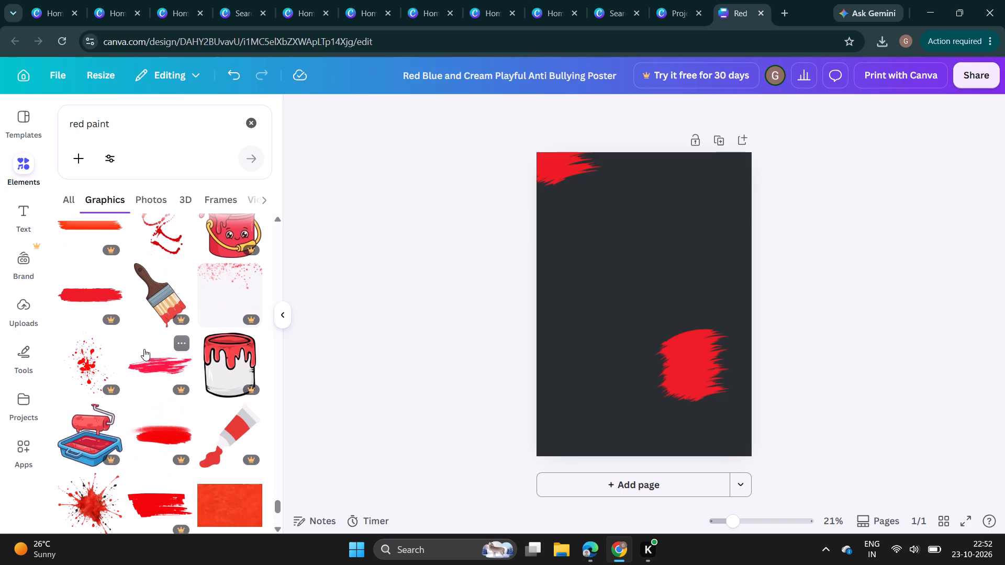
{"action": "scroll", "coordinate": [157, 462], "scroll_direction": "down", "scroll_amount": 5}
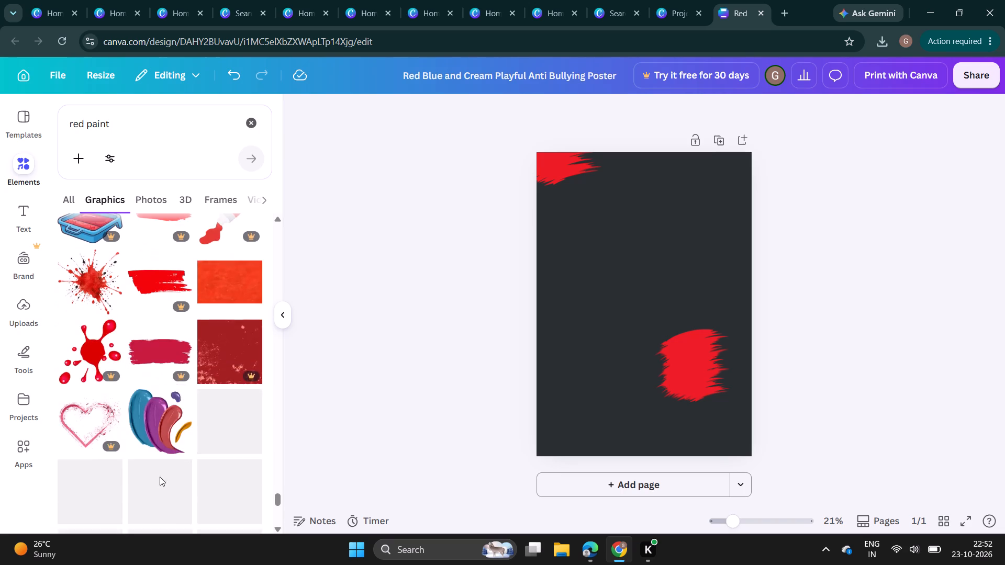
{"action": "scroll", "coordinate": [154, 469], "scroll_direction": "down", "scroll_amount": 12}
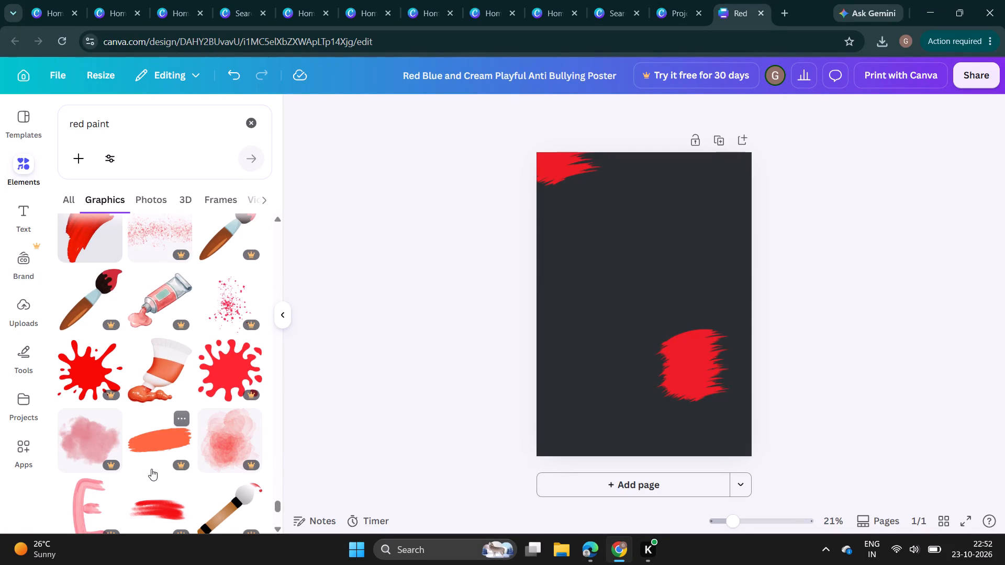
{"action": "scroll", "coordinate": [151, 469], "scroll_direction": "down", "scroll_amount": 8}
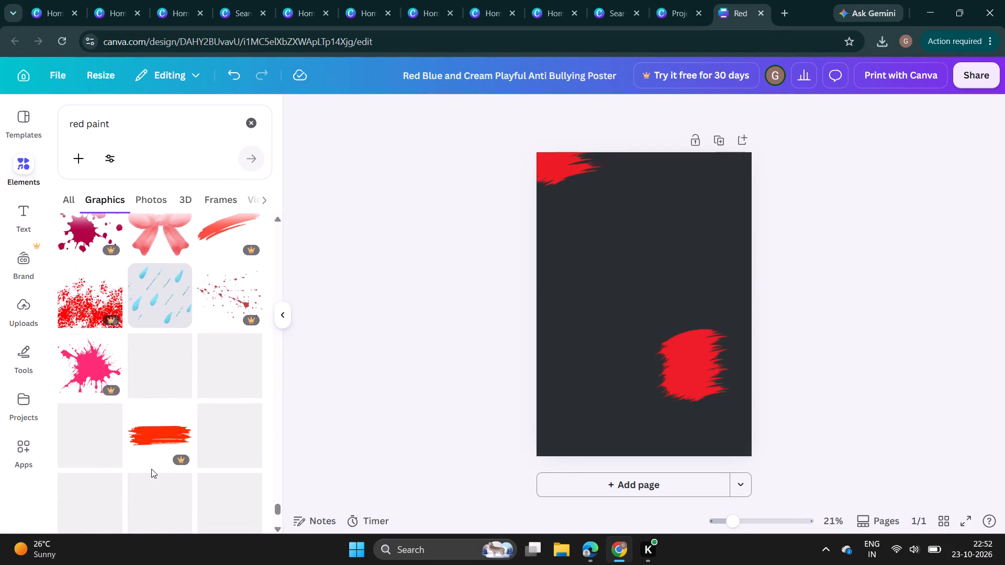
{"action": "scroll", "coordinate": [150, 468], "scroll_direction": "down", "scroll_amount": 6}
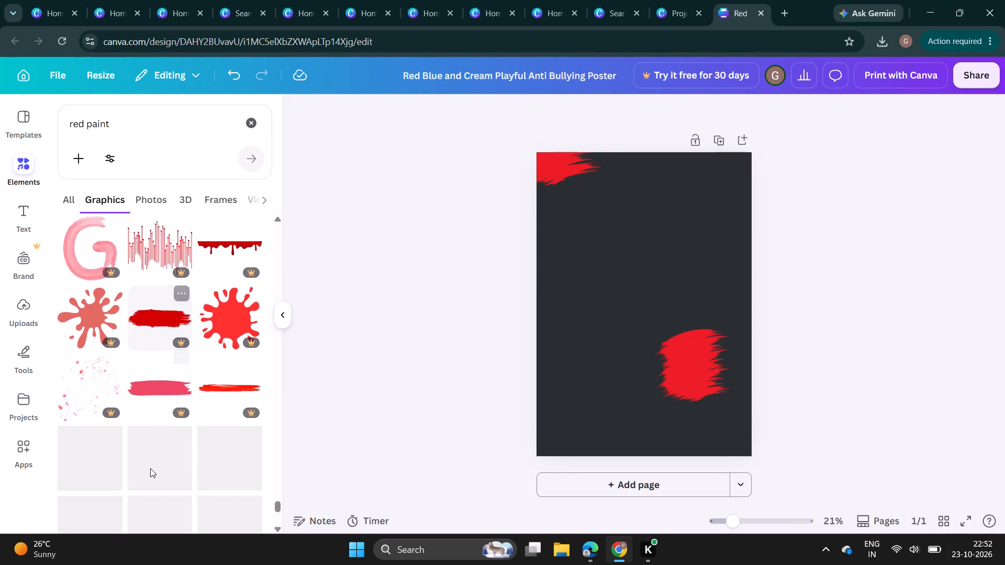
{"action": "scroll", "coordinate": [150, 468], "scroll_direction": "down", "scroll_amount": 6}
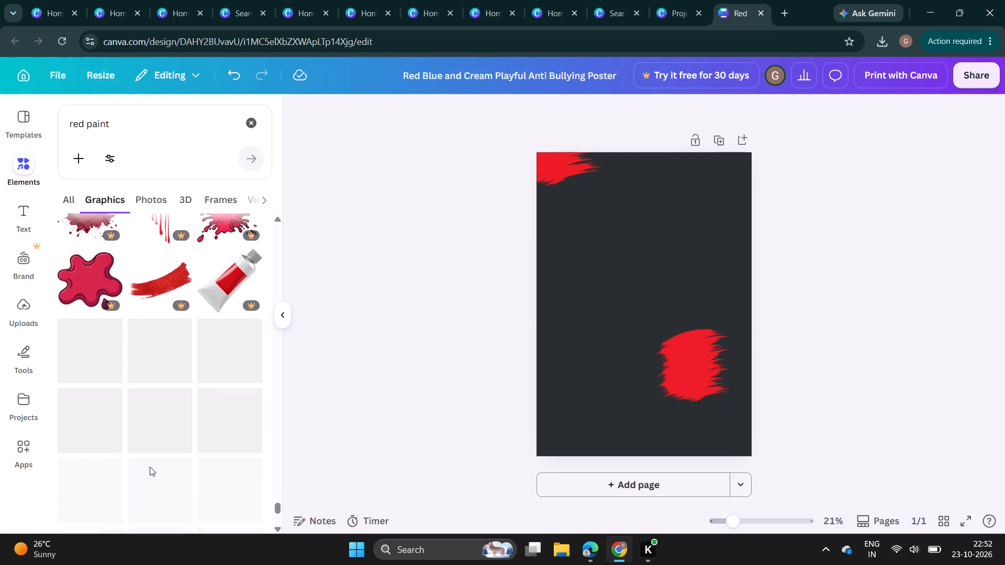
{"action": "scroll", "coordinate": [150, 467], "scroll_direction": "down", "scroll_amount": 4}
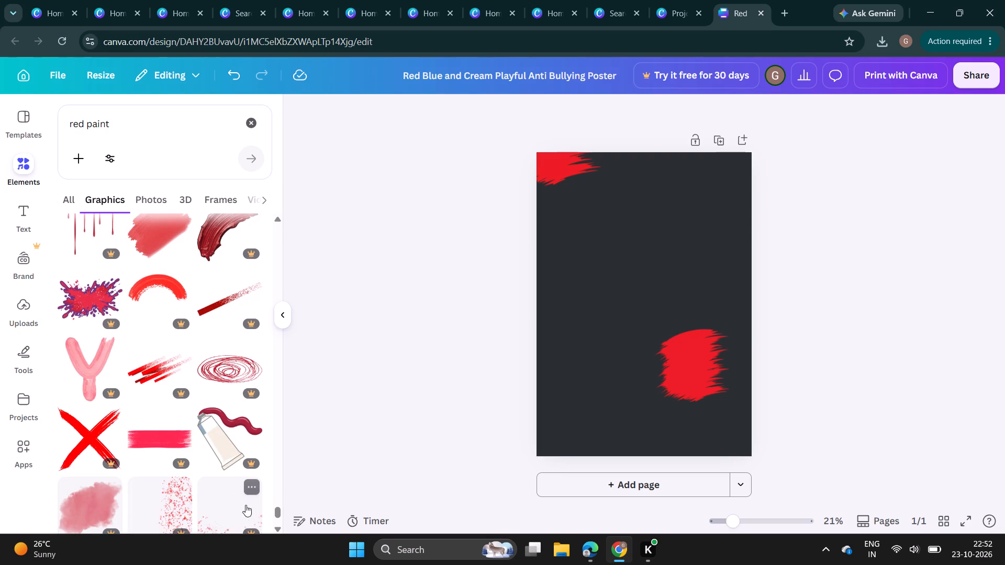
{"action": "left_click_drag", "start_coordinate": [276, 510], "coordinate": [278, 399]}
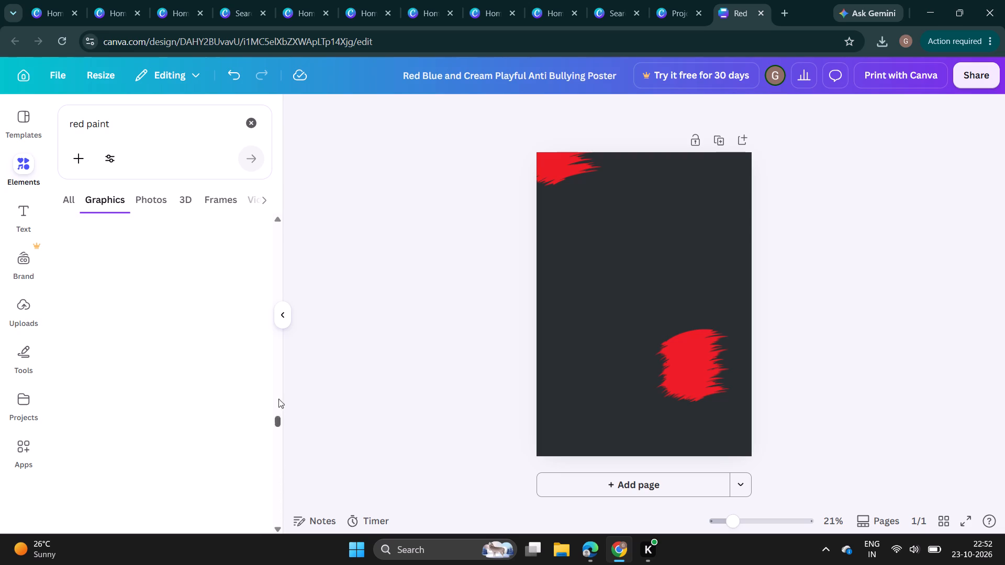
{"action": "left_click_drag", "start_coordinate": [278, 399], "coordinate": [273, 240]}
{"action": "left_click_drag", "start_coordinate": [273, 240], "coordinate": [273, 229]}
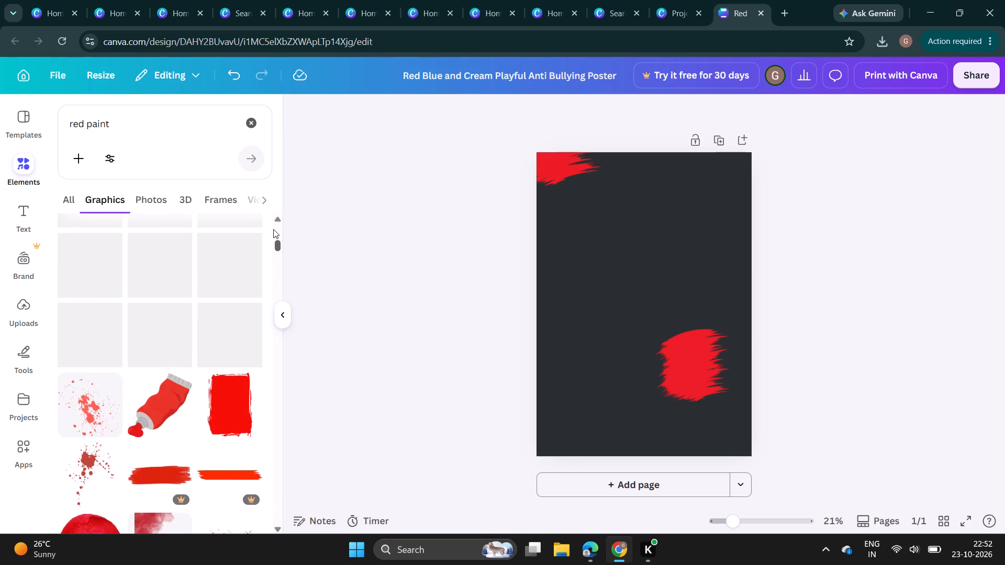
{"action": "left_click_drag", "start_coordinate": [273, 229], "coordinate": [273, 203]}
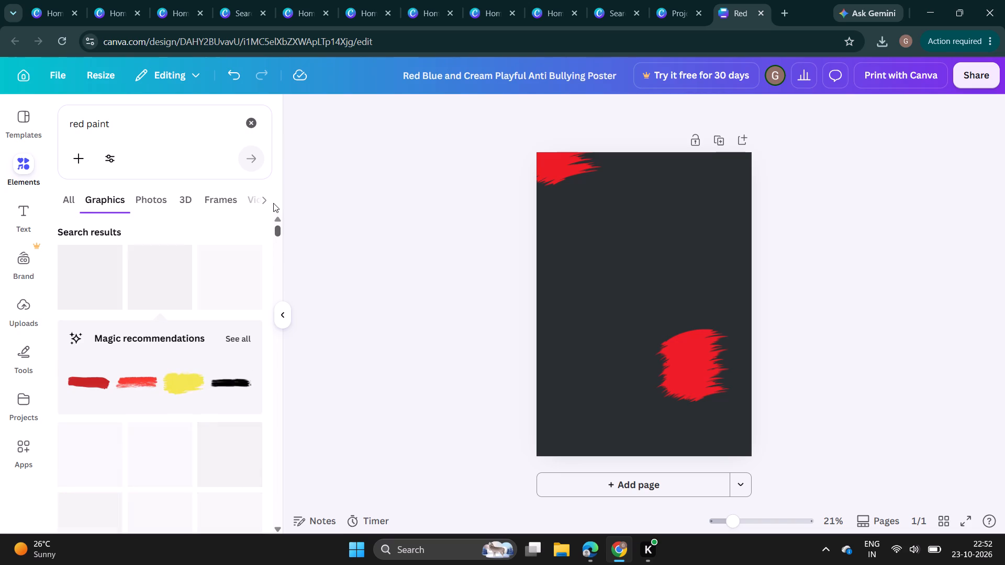
{"action": "left_click_drag", "start_coordinate": [273, 203], "coordinate": [273, 199]}
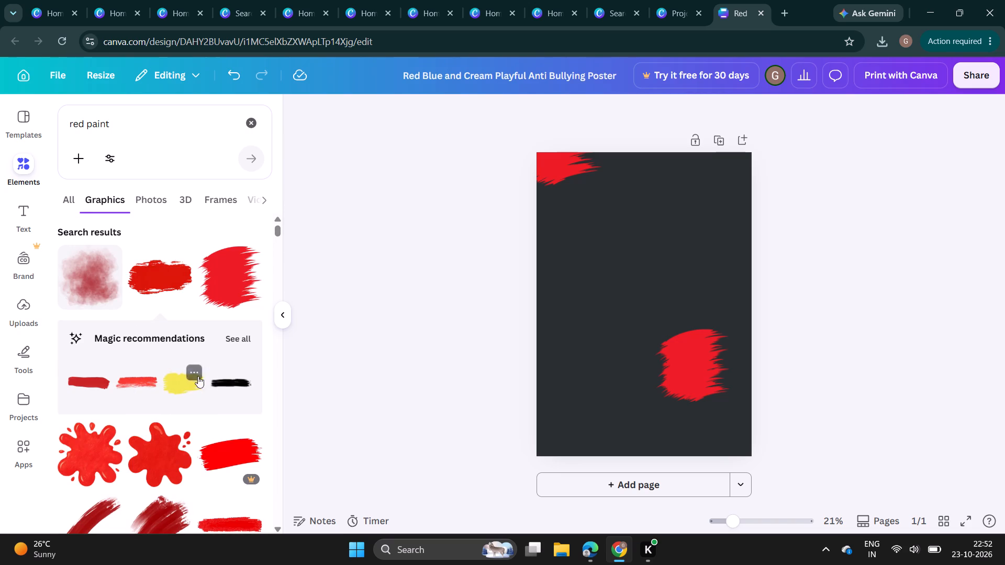
Look through all the recommended graphics similar to the ragged red brush stroke for a suitable paint stroke.
{"action": "left_click", "coordinate": [247, 336]}
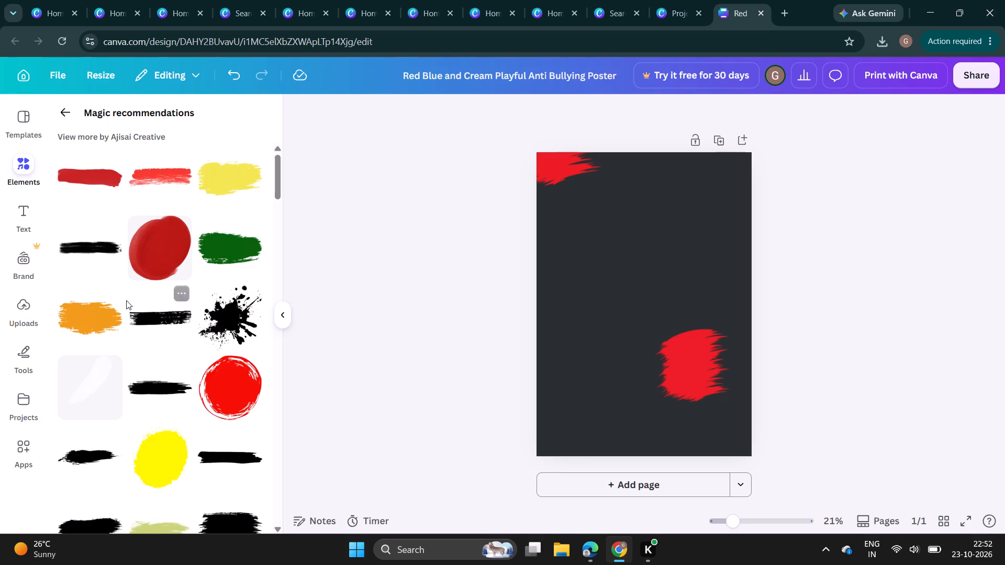
{"action": "scroll", "coordinate": [126, 299], "scroll_direction": "down", "scroll_amount": 16}
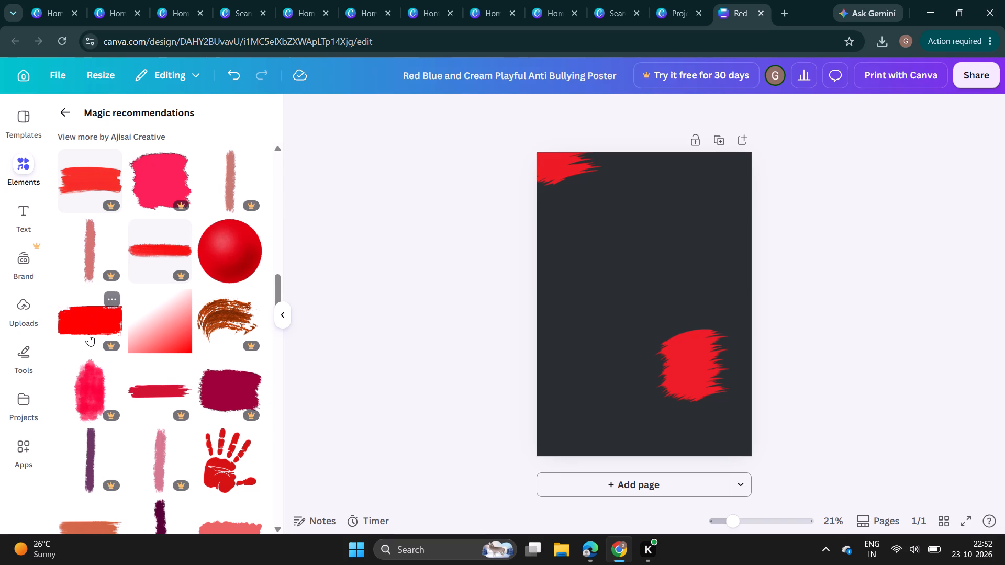
{"action": "scroll", "coordinate": [119, 440], "scroll_direction": "down", "scroll_amount": 4}
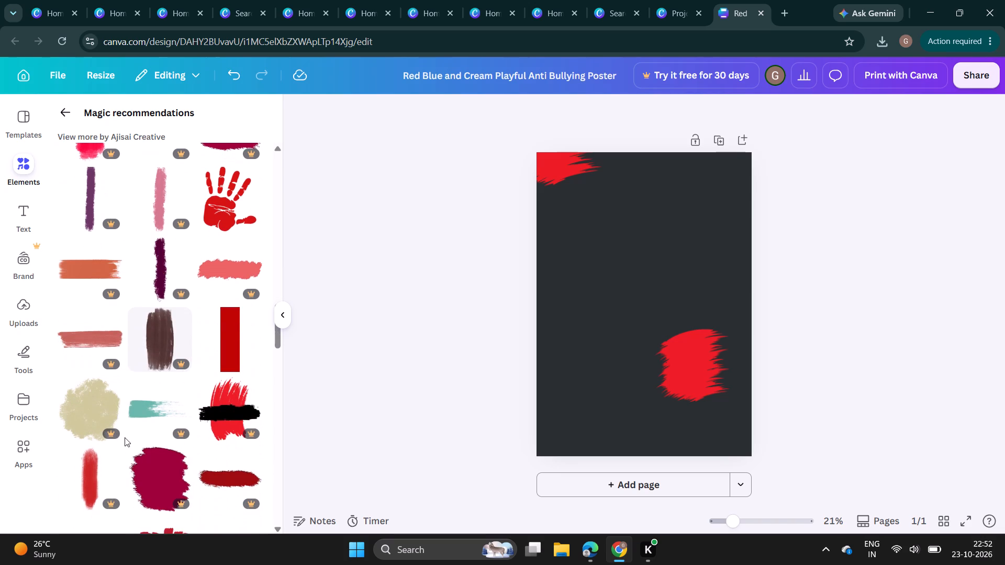
{"action": "scroll", "coordinate": [152, 378], "scroll_direction": "down", "scroll_amount": 5}
{"action": "scroll", "coordinate": [152, 378], "scroll_direction": "up", "scroll_amount": 4}
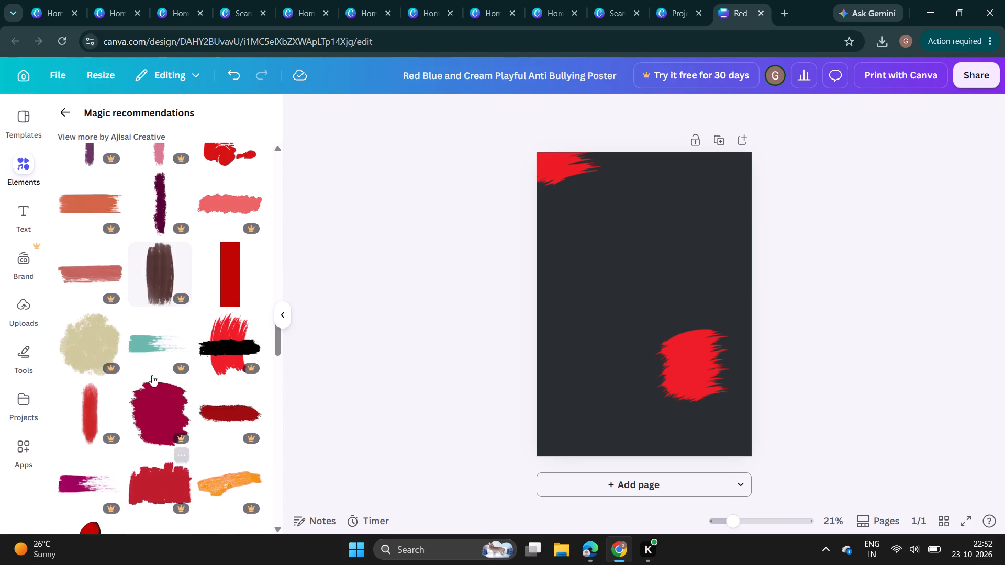
{"action": "scroll", "coordinate": [152, 375], "scroll_direction": "up", "scroll_amount": 10}
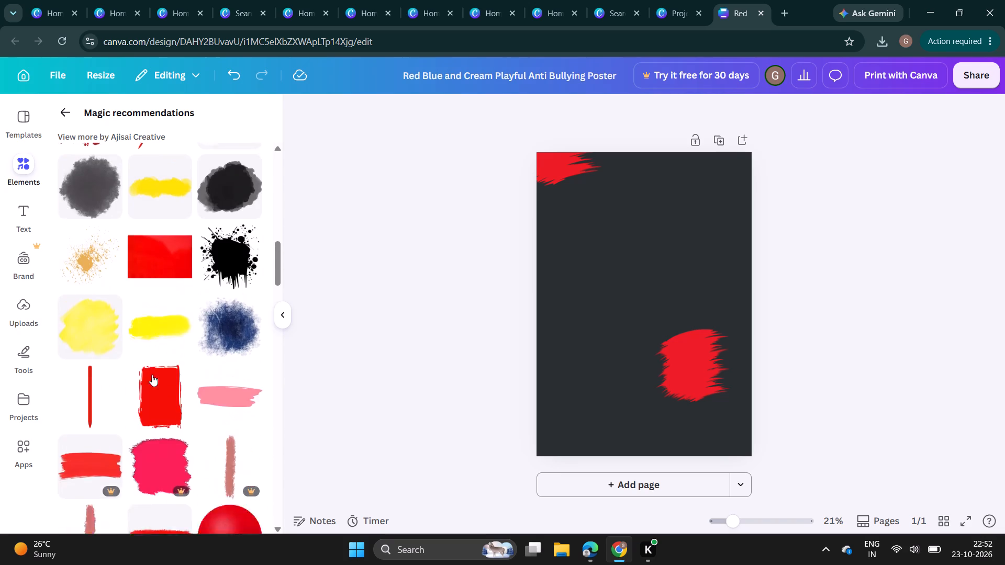
{"action": "scroll", "coordinate": [152, 374], "scroll_direction": "up", "scroll_amount": 8}
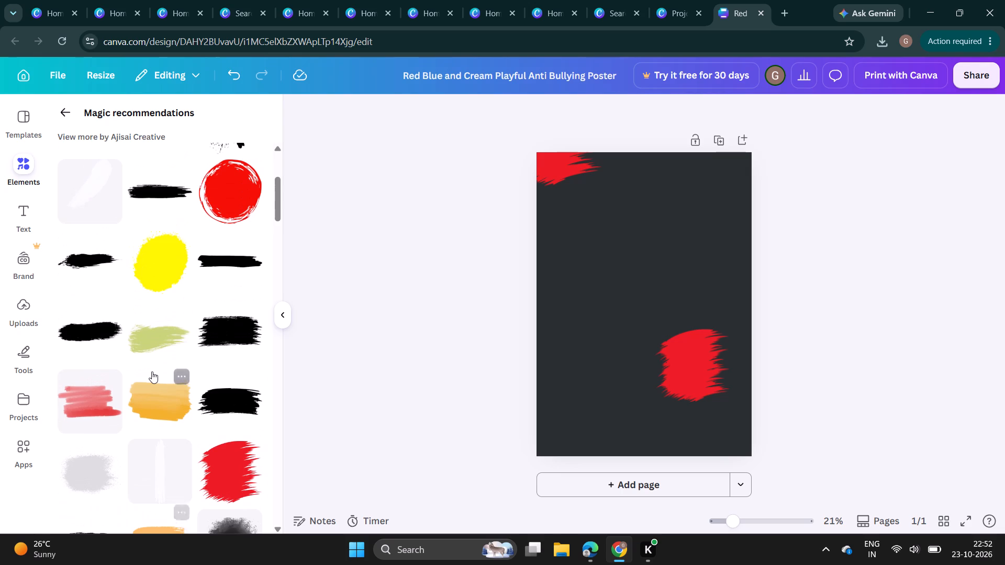
{"action": "scroll", "coordinate": [152, 371], "scroll_direction": "down", "scroll_amount": 2}
{"action": "scroll", "coordinate": [152, 371], "scroll_direction": "up", "scroll_amount": 3}
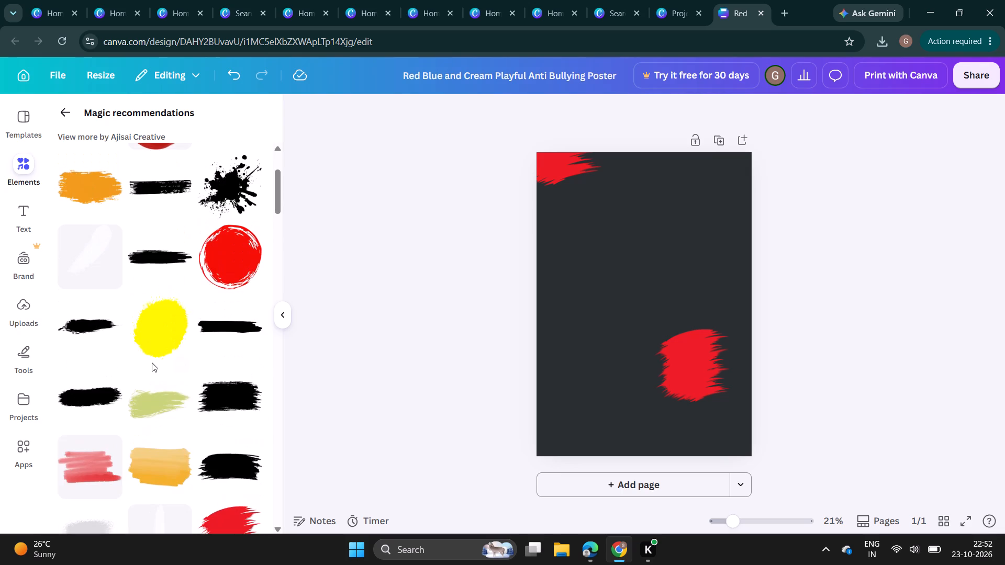
{"action": "scroll", "coordinate": [152, 363], "scroll_direction": "up", "scroll_amount": 5}
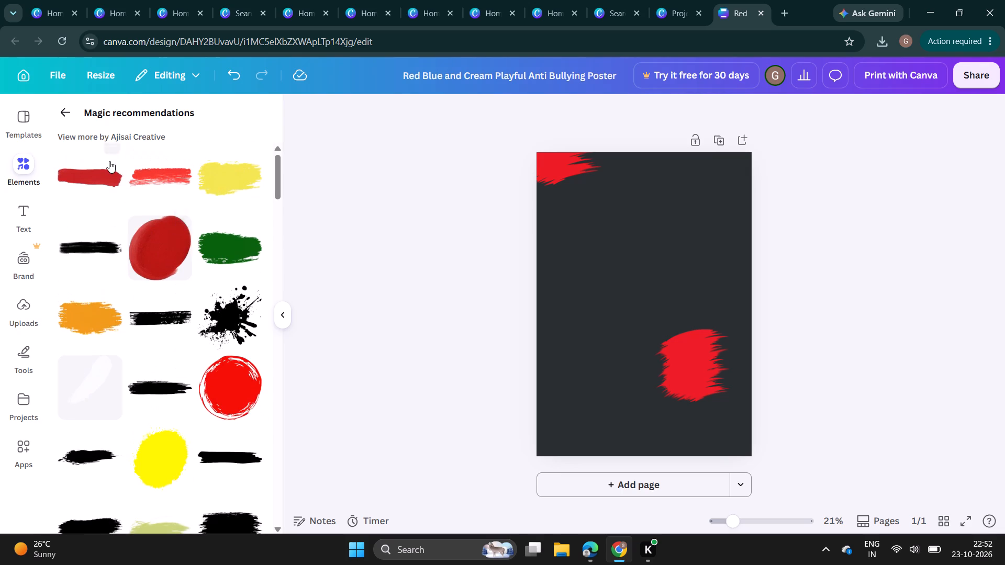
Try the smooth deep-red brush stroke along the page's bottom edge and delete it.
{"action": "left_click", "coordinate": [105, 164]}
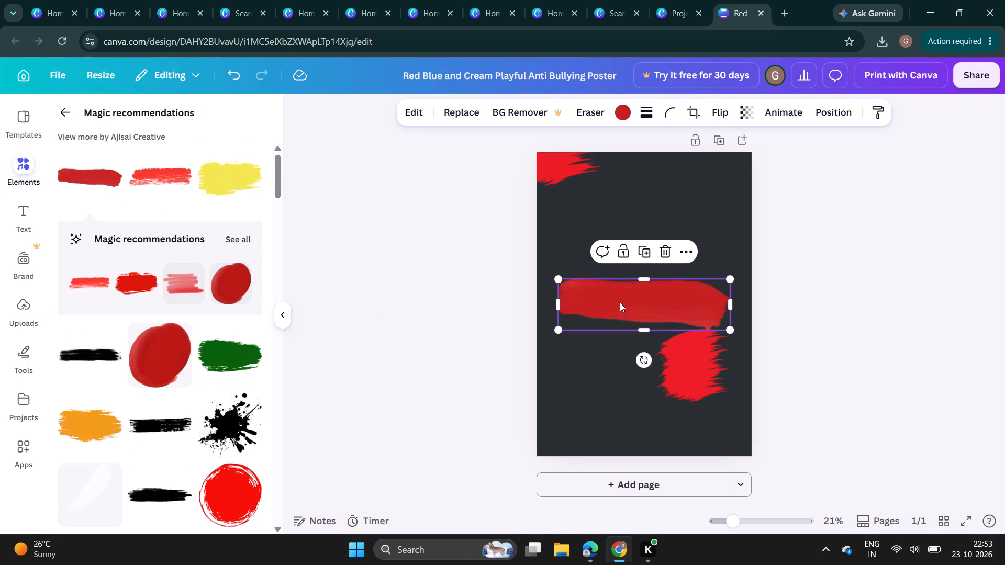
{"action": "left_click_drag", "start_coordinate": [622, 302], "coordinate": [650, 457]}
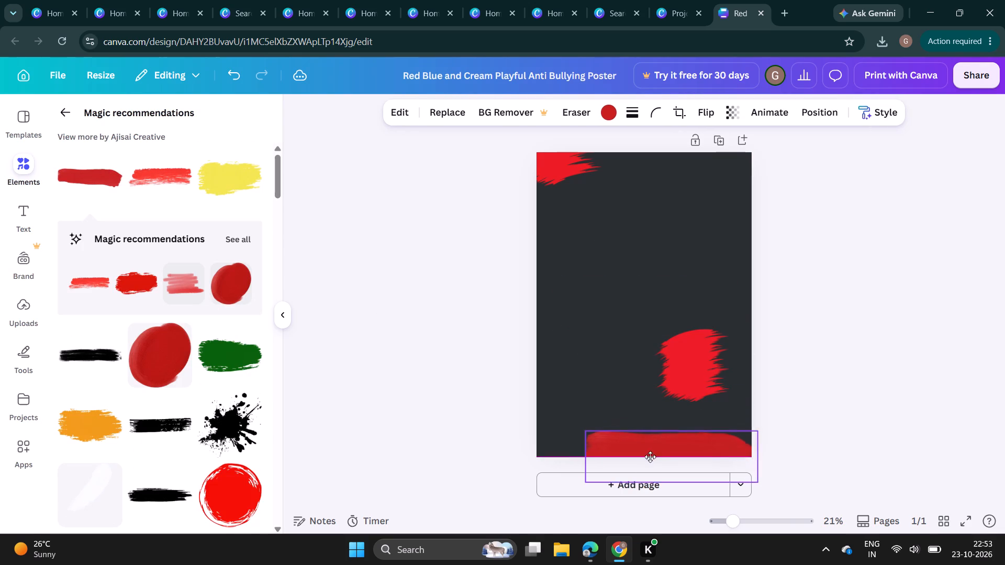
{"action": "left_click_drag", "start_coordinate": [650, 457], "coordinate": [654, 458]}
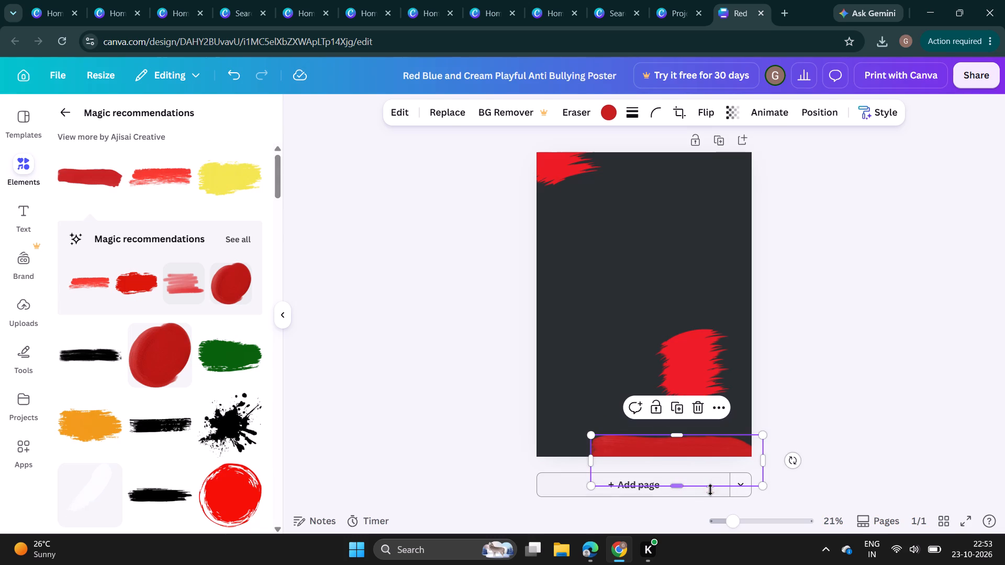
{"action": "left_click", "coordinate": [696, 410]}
Add the rough-edged bright red brush stroke from the recommendations and place it across the page's bottom edge, partly off the page.
{"action": "left_click", "coordinate": [113, 286]}
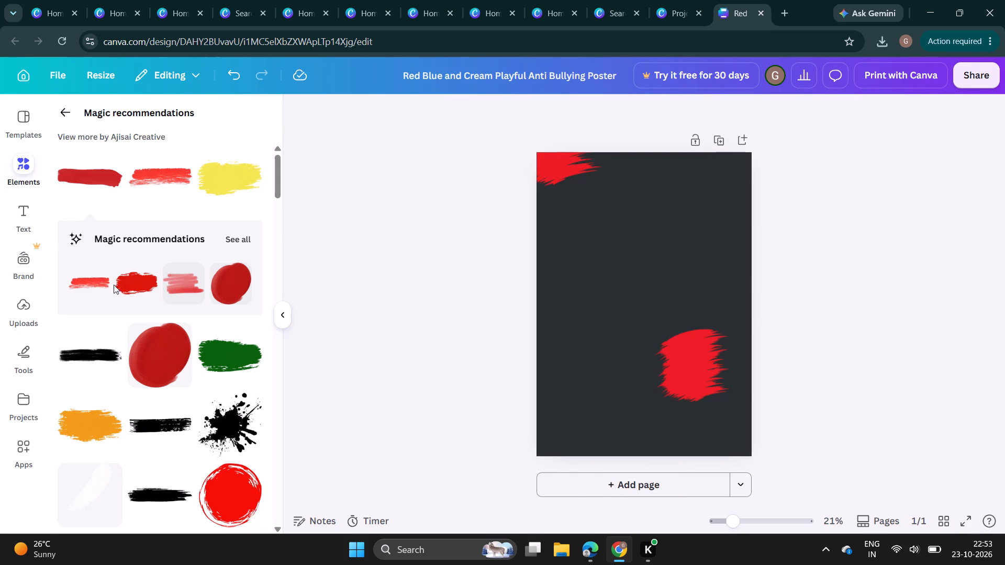
{"action": "left_click", "coordinate": [126, 286]}
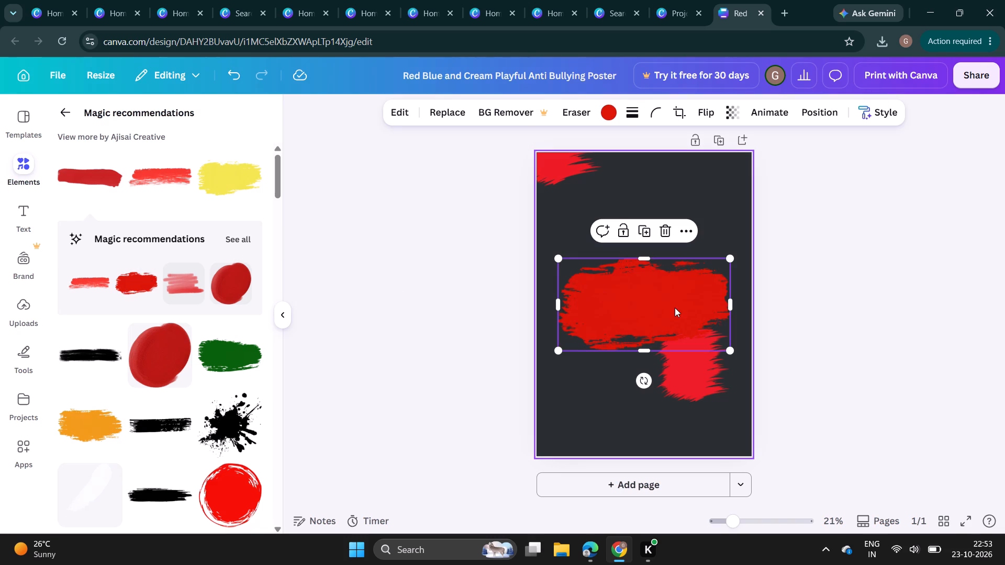
{"action": "left_click_drag", "start_coordinate": [623, 304], "coordinate": [651, 469]}
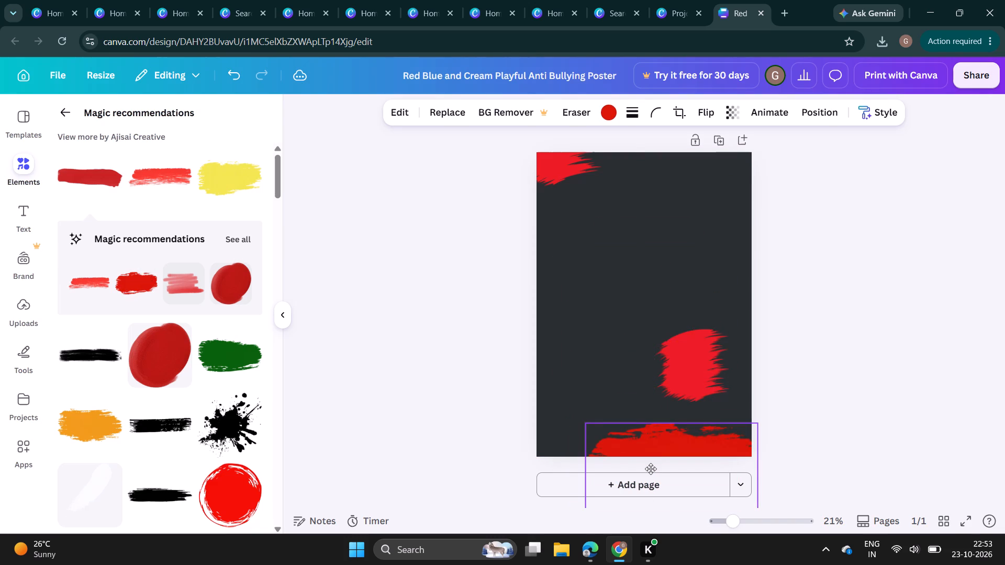
{"action": "left_click_drag", "start_coordinate": [651, 469], "coordinate": [649, 464]}
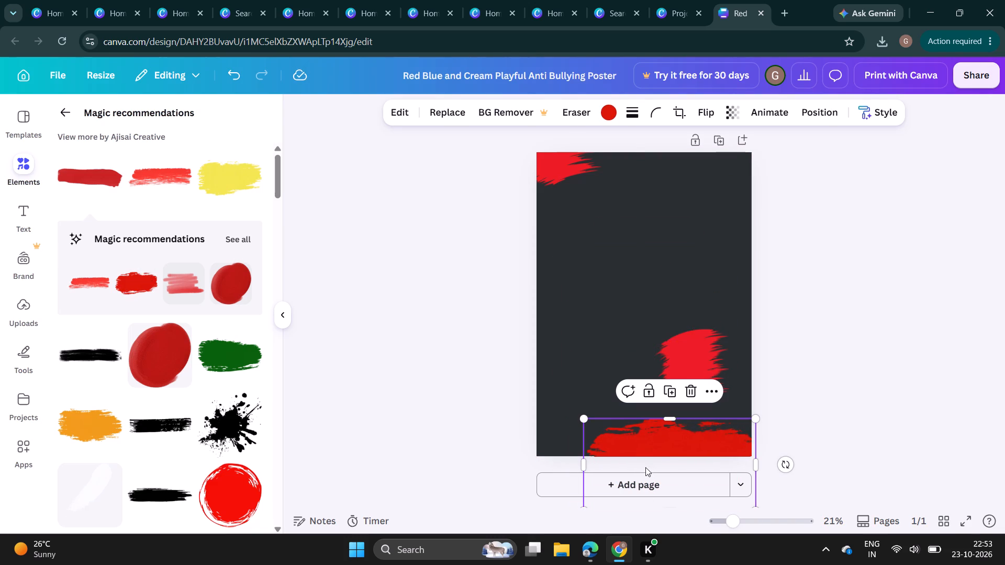
{"action": "left_click_drag", "start_coordinate": [662, 435], "coordinate": [635, 292]}
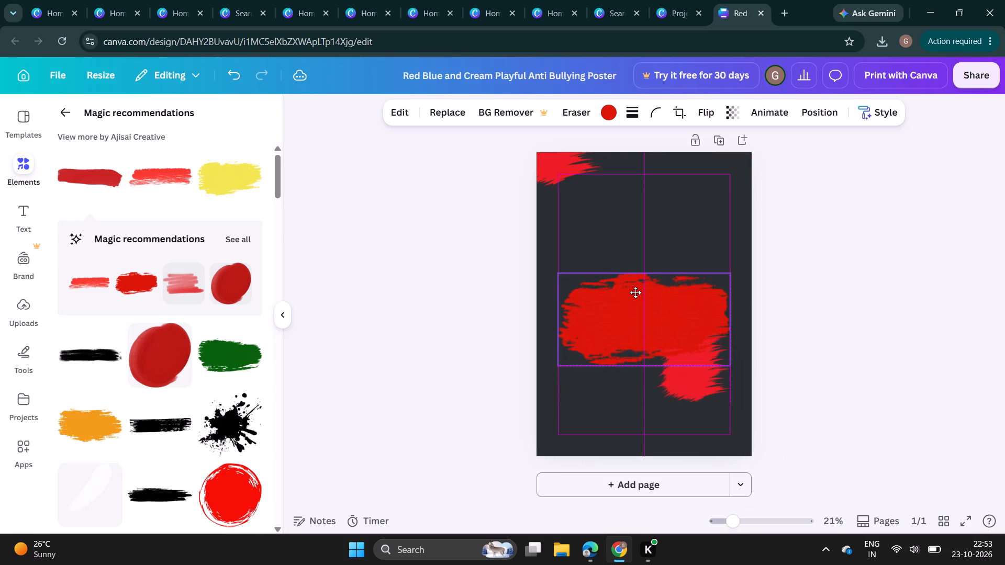
{"action": "left_click_drag", "start_coordinate": [635, 292], "coordinate": [653, 427]}
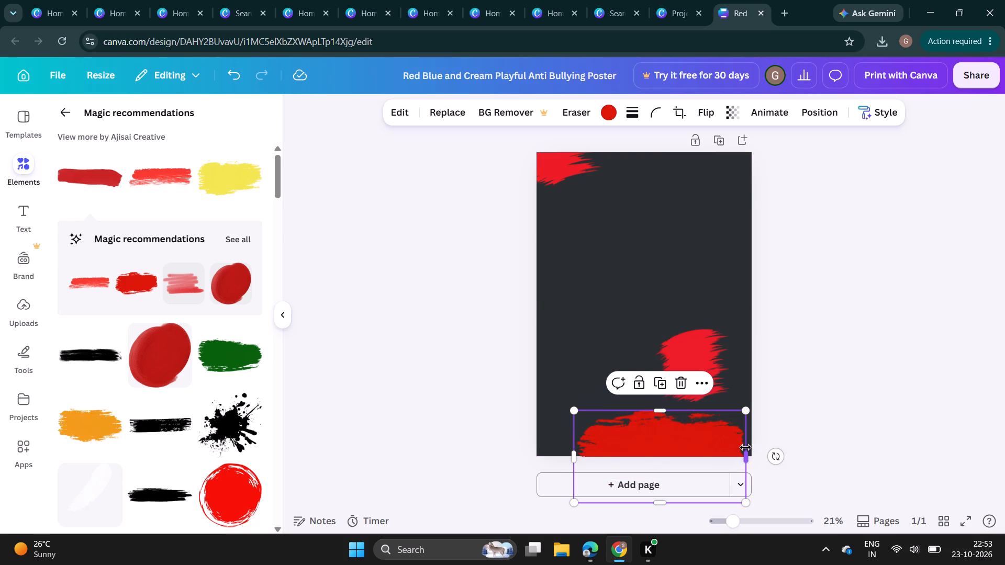
Widen the bottom brush stroke to about 51.4, running past the page's right edge, and flatten its height.
{"action": "left_click_drag", "start_coordinate": [747, 454], "coordinate": [848, 449]}
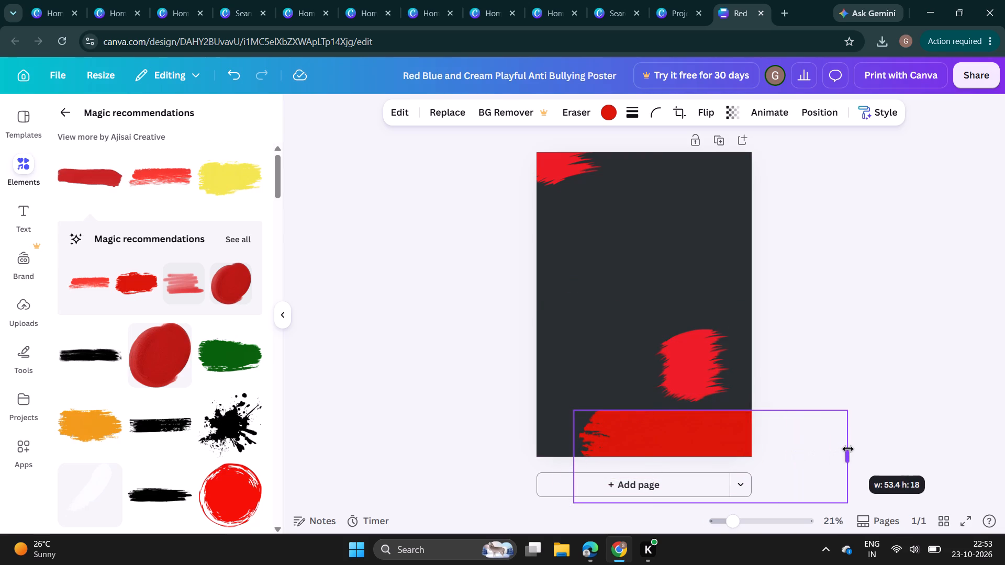
{"action": "left_click_drag", "start_coordinate": [848, 449], "coordinate": [837, 423]}
{"action": "left_click_drag", "start_coordinate": [704, 405], "coordinate": [707, 383]}
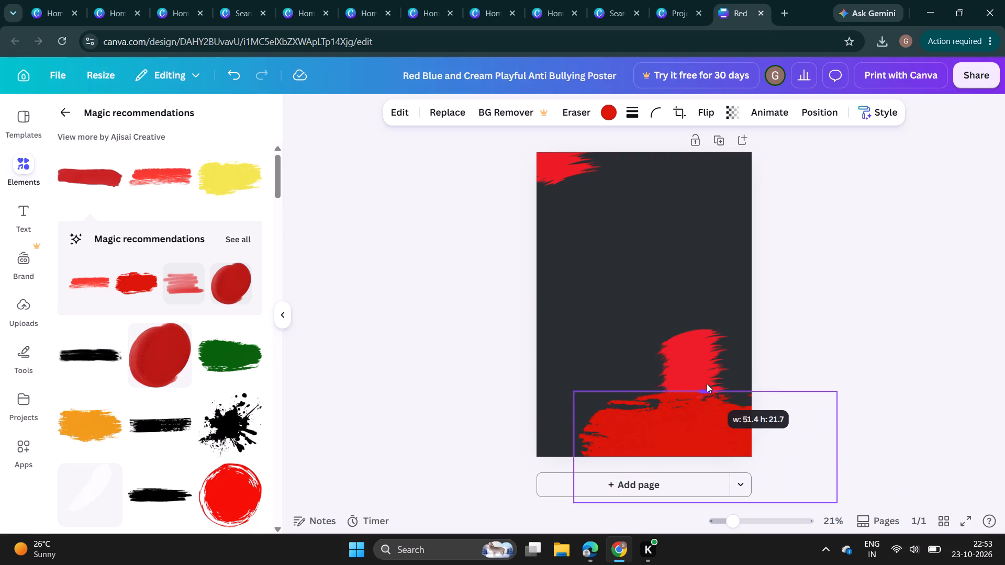
{"action": "left_click_drag", "start_coordinate": [707, 383], "coordinate": [701, 422]}
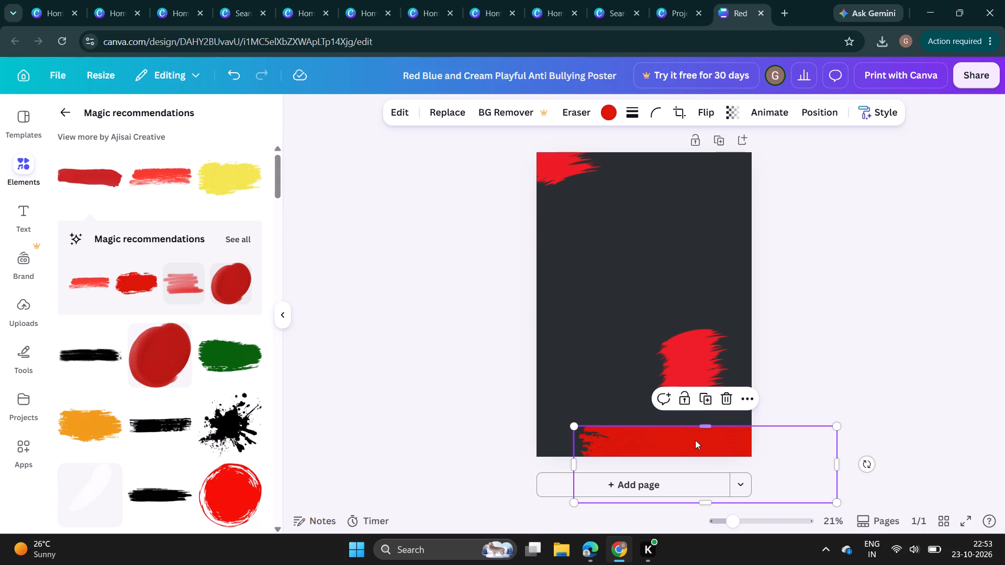
Shift the flattened brush stroke left and down so it forms a thin red strip along almost the whole bottom edge.
{"action": "left_click_drag", "start_coordinate": [691, 440], "coordinate": [676, 445]}
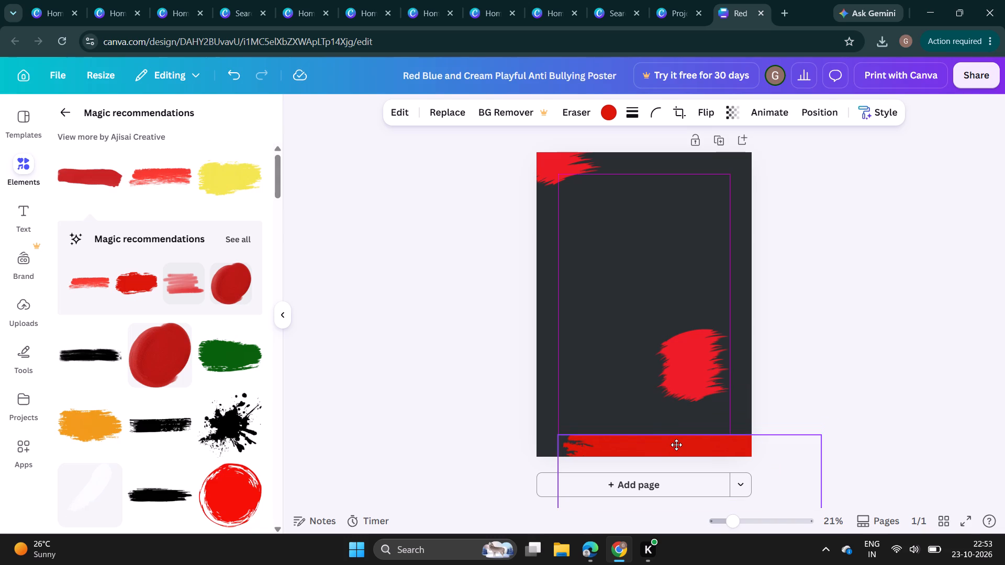
{"action": "left_click_drag", "start_coordinate": [676, 445], "coordinate": [676, 444]}
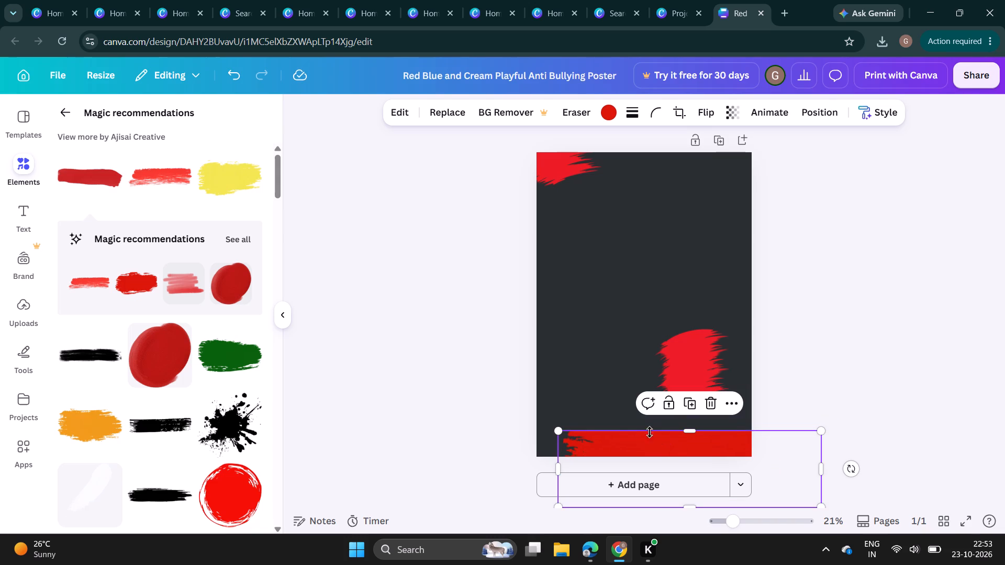
{"action": "left_click", "coordinate": [342, 342]}
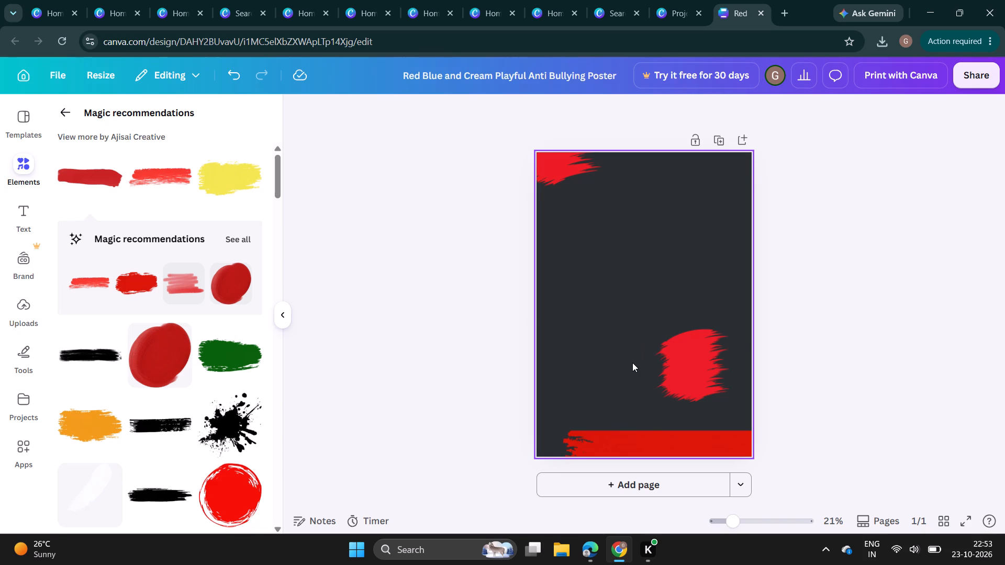
{"action": "left_click", "coordinate": [618, 434]}
{"action": "left_click_drag", "start_coordinate": [615, 439], "coordinate": [603, 442]}
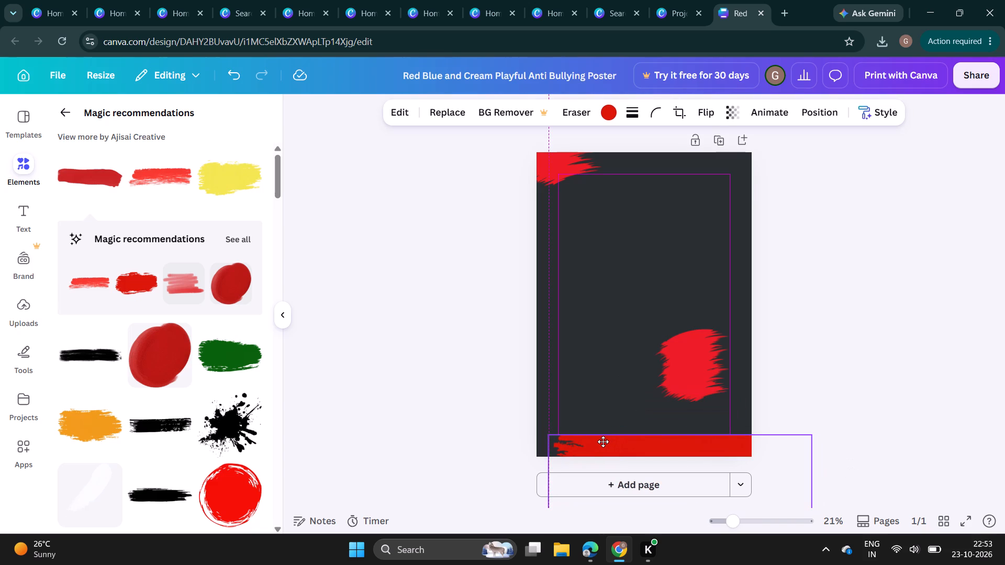
{"action": "left_click_drag", "start_coordinate": [603, 442], "coordinate": [601, 440]}
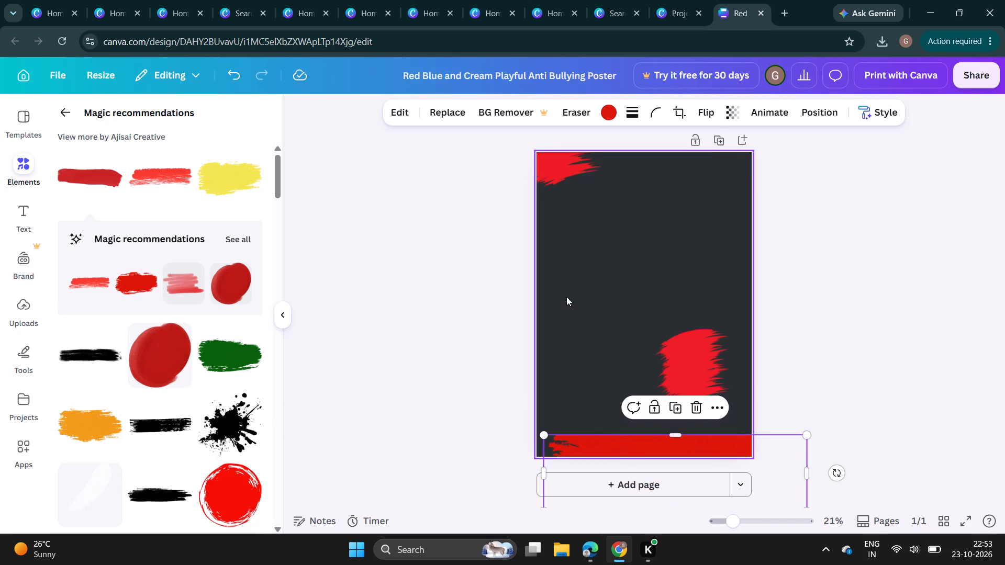
Replace the "red paint" element search with "momos" and show all the photo results.
{"action": "left_click", "coordinate": [69, 111]}
{"action": "left_click", "coordinate": [69, 111]}
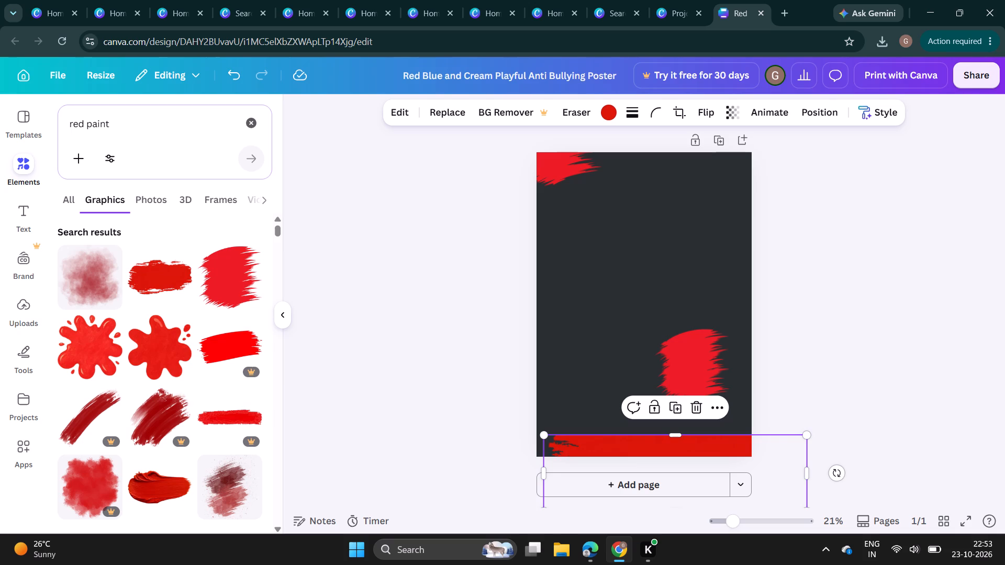
{"action": "left_click", "coordinate": [28, 165]}
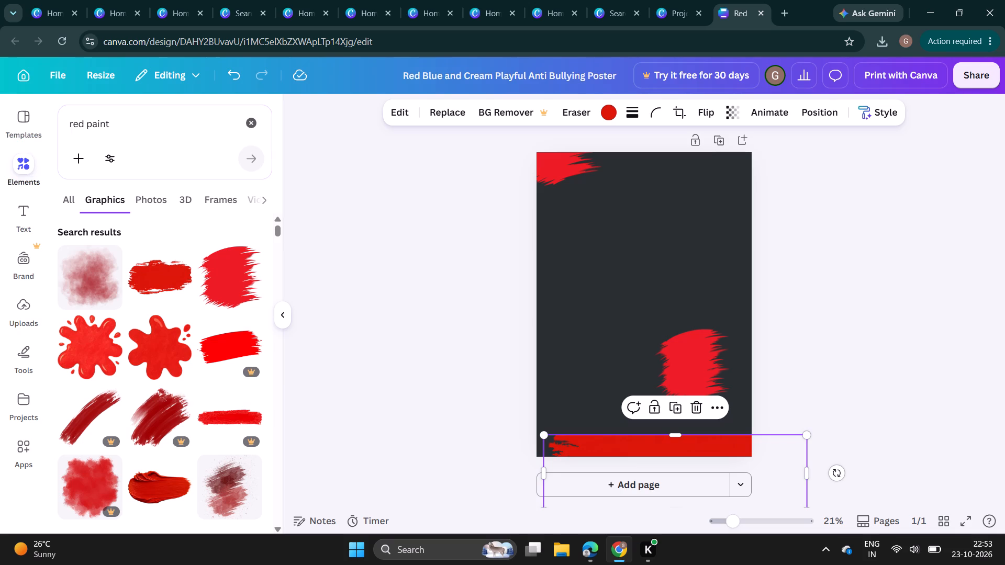
{"action": "left_click", "coordinate": [258, 120]}
{"action": "left_click", "coordinate": [251, 121]}
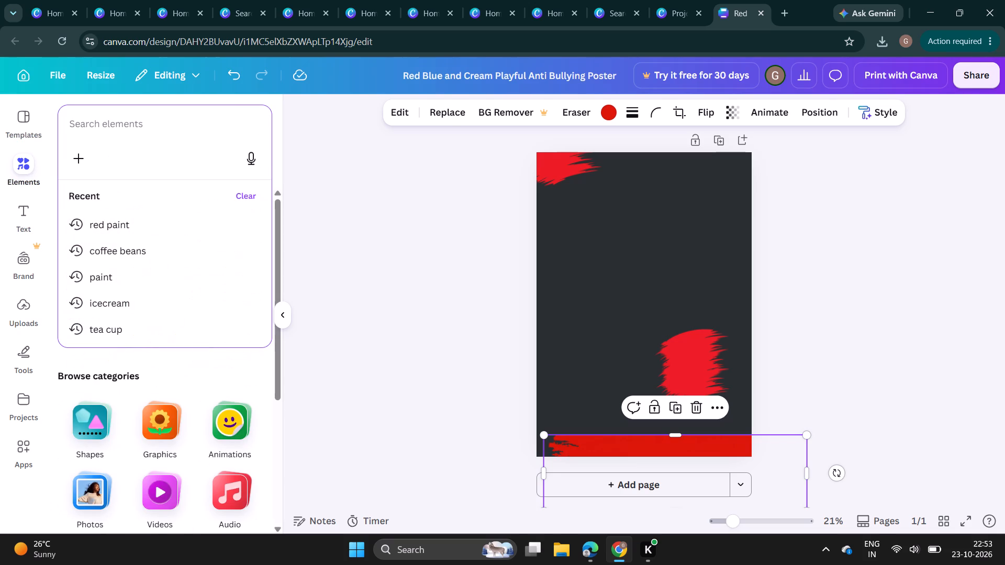
{"action": "type", "text": "momos"}
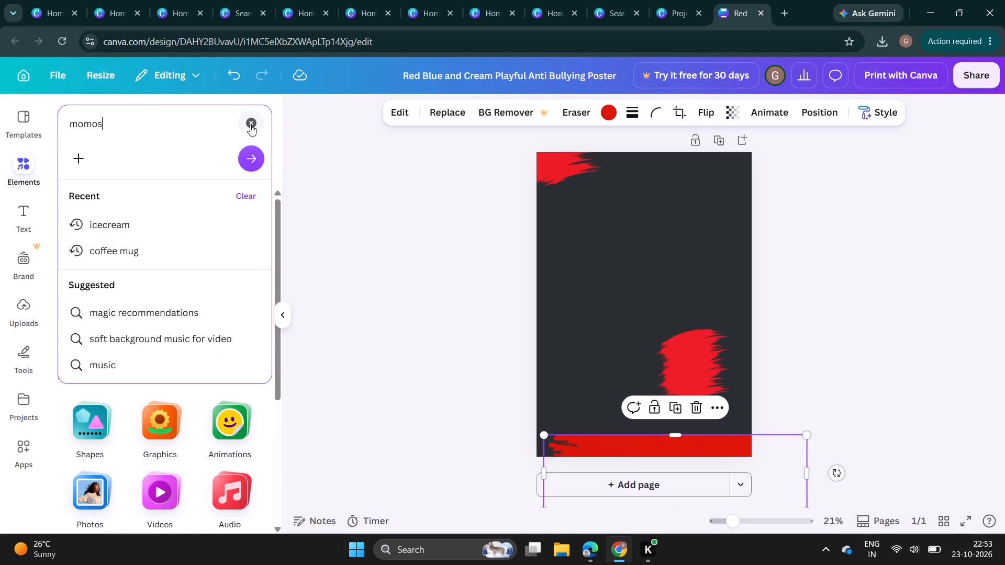
{"action": "key", "text": "Return"}
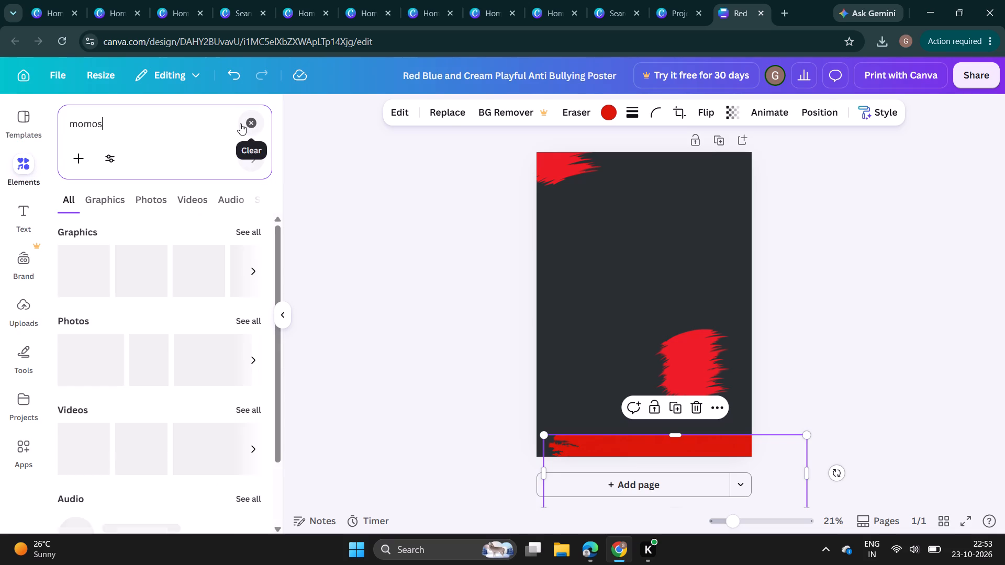
{"action": "scroll", "coordinate": [115, 310], "scroll_direction": "down", "scroll_amount": 3}
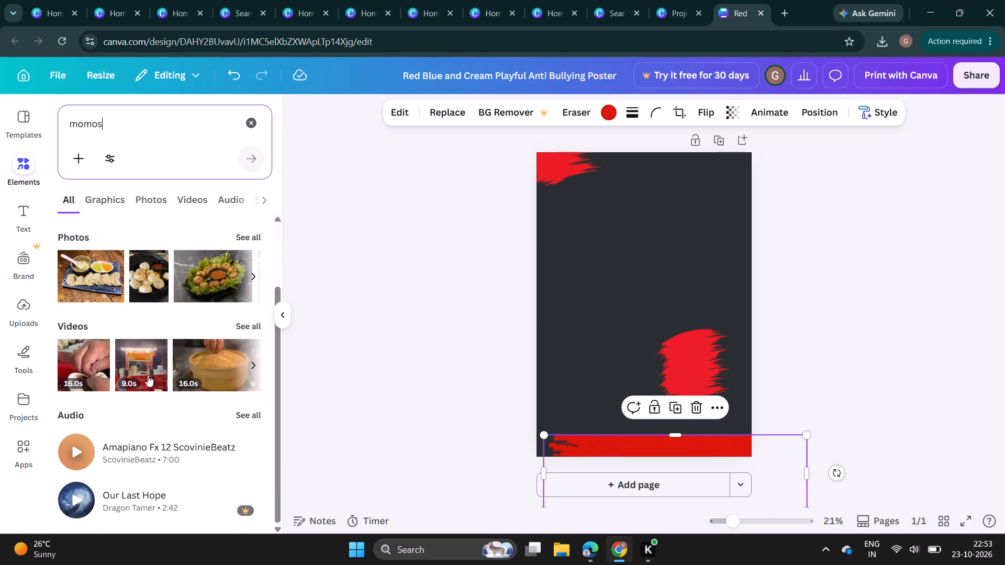
{"action": "left_click", "coordinate": [255, 233]}
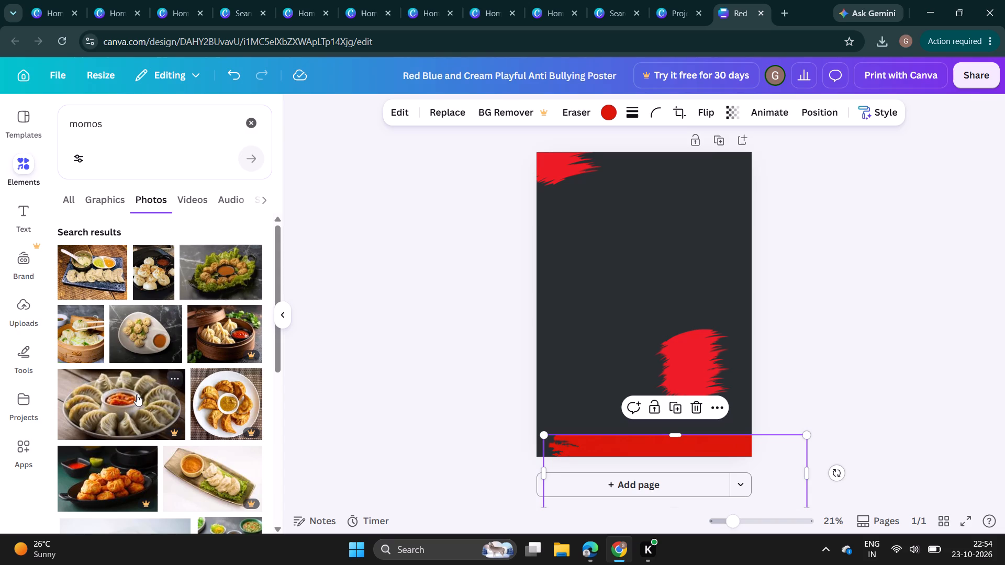
Add the photo of fried momos with red dipping sauce on a black plate over dark marble to the page.
{"action": "scroll", "coordinate": [138, 377], "scroll_direction": "down", "scroll_amount": 4}
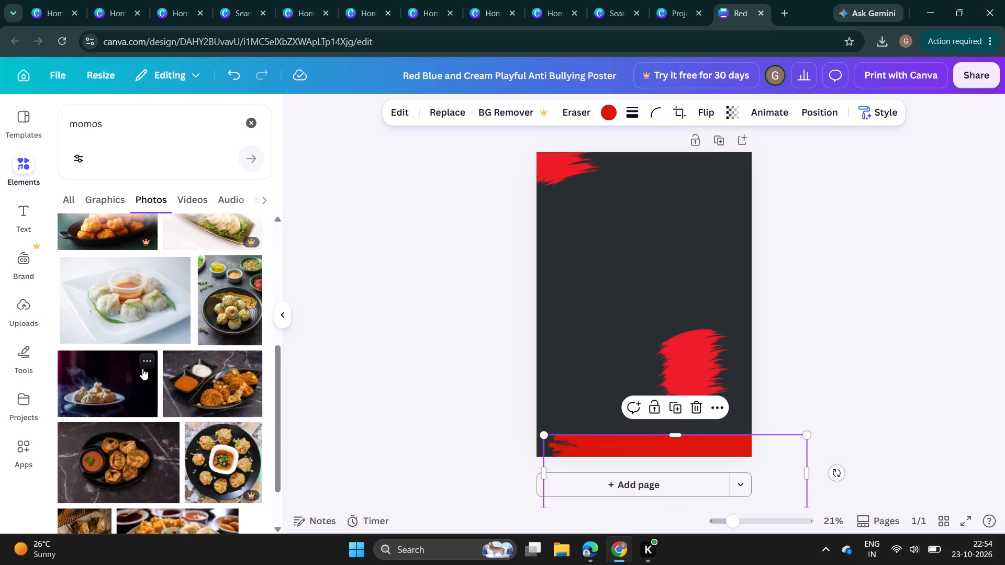
{"action": "scroll", "coordinate": [142, 368], "scroll_direction": "down", "scroll_amount": 2}
{"action": "left_click", "coordinate": [139, 337]}
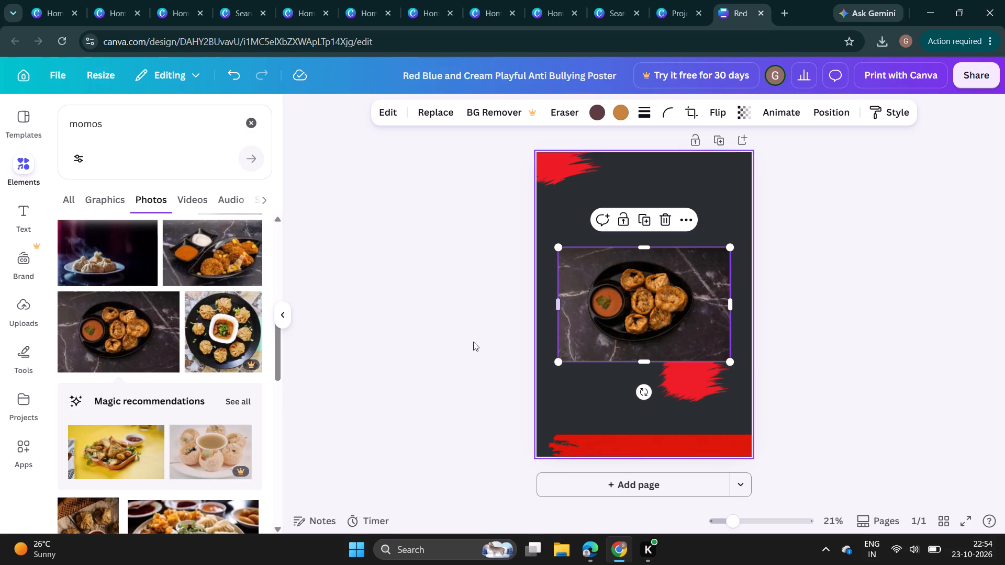
Browse the remaining "momos" photo results for other dumpling pictures that could suit the poster.
{"action": "scroll", "coordinate": [197, 389], "scroll_direction": "down", "scroll_amount": 7}
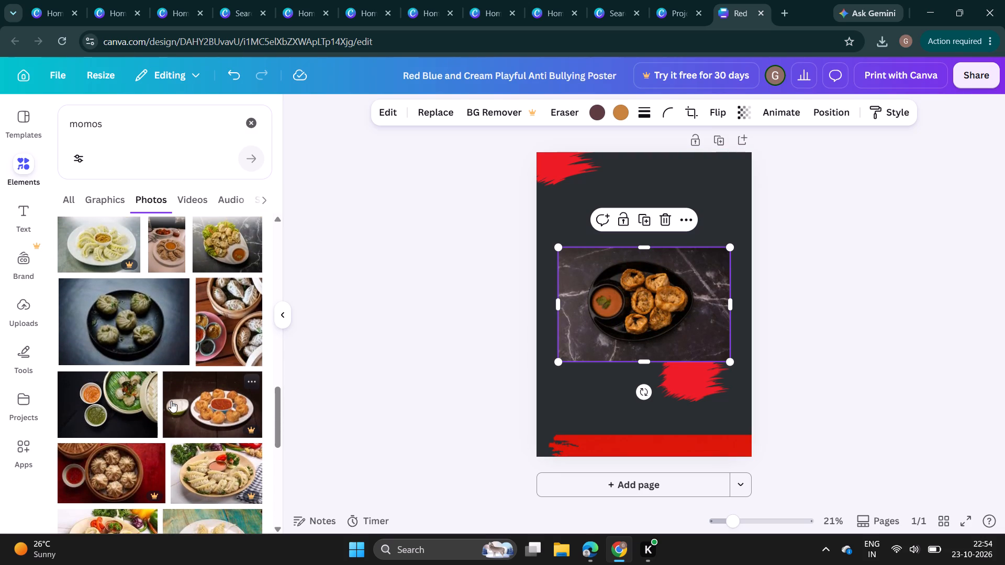
{"action": "scroll", "coordinate": [171, 401], "scroll_direction": "down", "scroll_amount": 2}
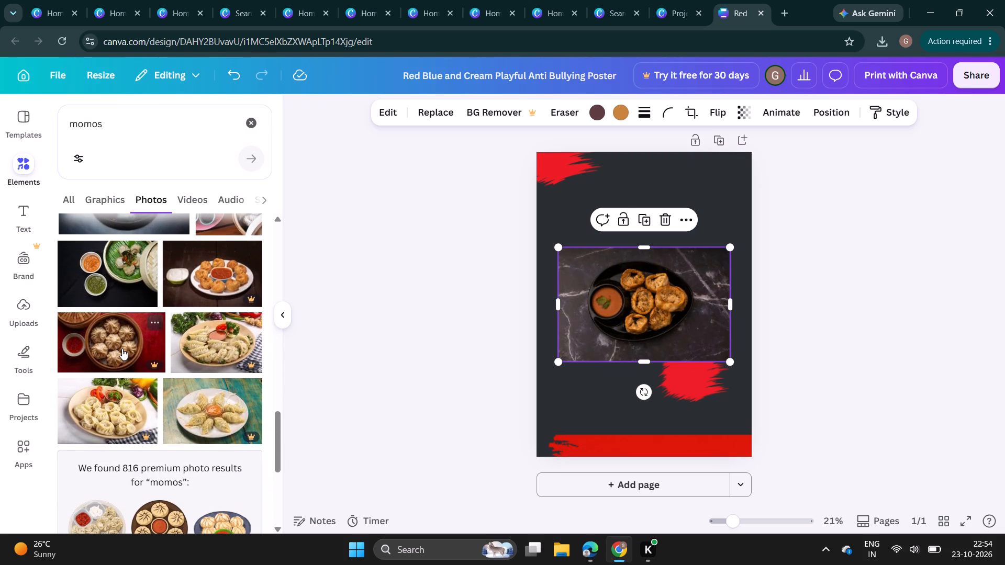
{"action": "scroll", "coordinate": [122, 348], "scroll_direction": "down", "scroll_amount": 6}
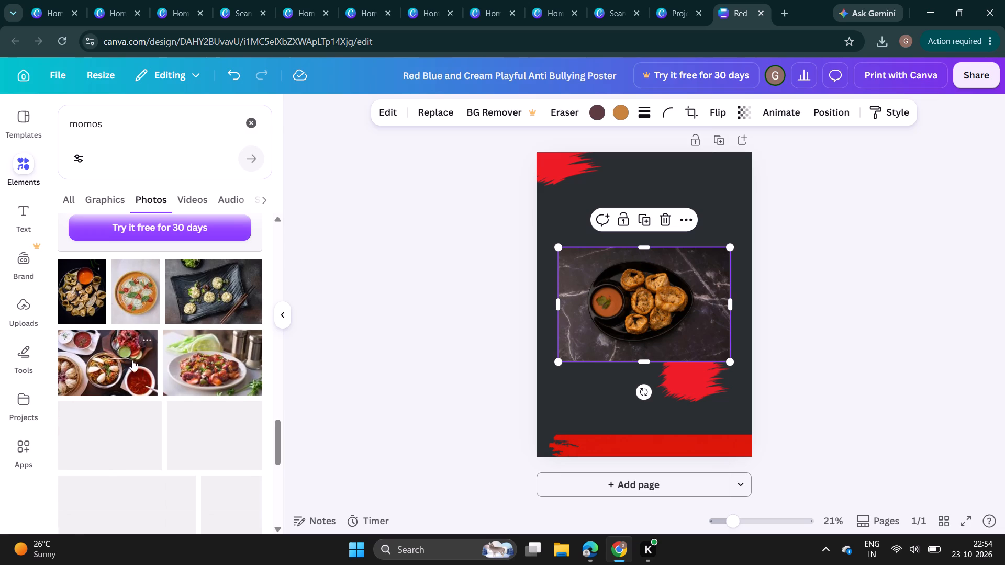
{"action": "scroll", "coordinate": [140, 369], "scroll_direction": "down", "scroll_amount": 6}
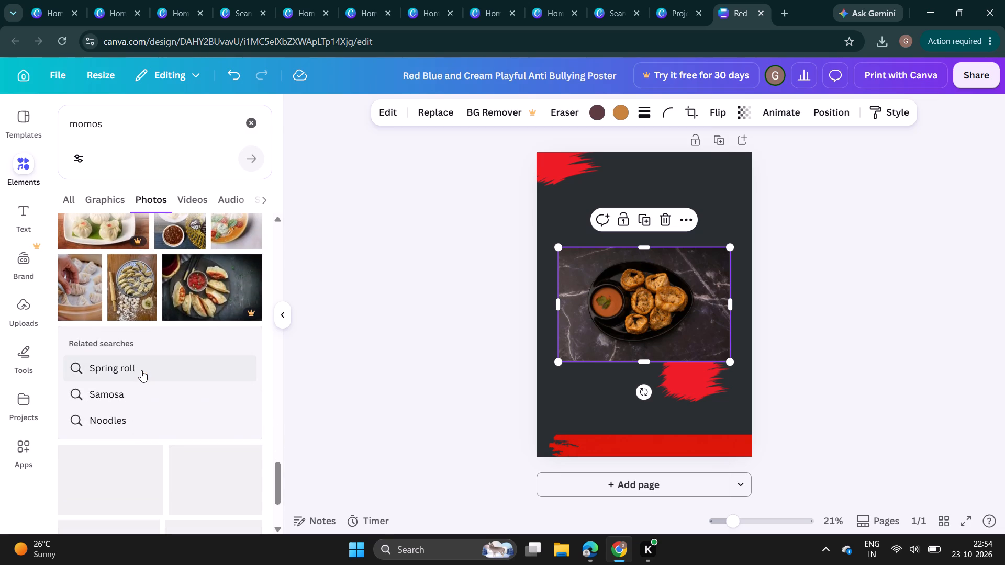
{"action": "scroll", "coordinate": [147, 363], "scroll_direction": "down", "scroll_amount": 7}
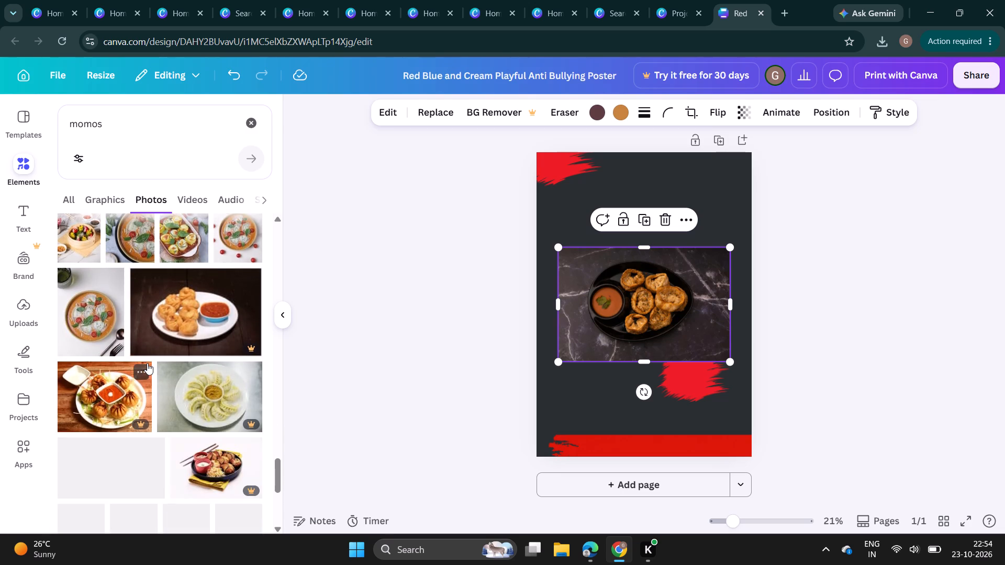
{"action": "scroll", "coordinate": [147, 363], "scroll_direction": "down", "scroll_amount": 7}
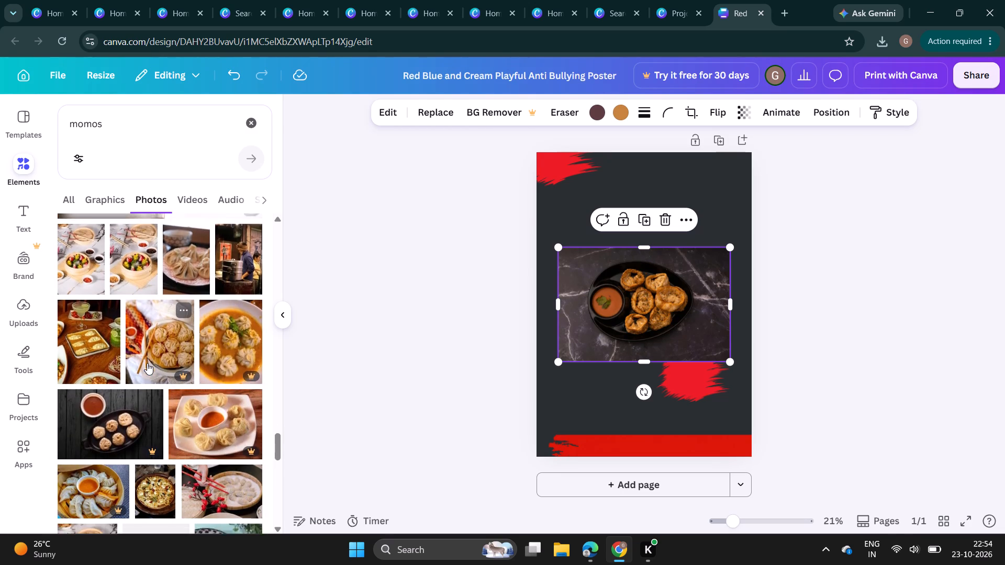
{"action": "scroll", "coordinate": [147, 363], "scroll_direction": "down", "scroll_amount": 15}
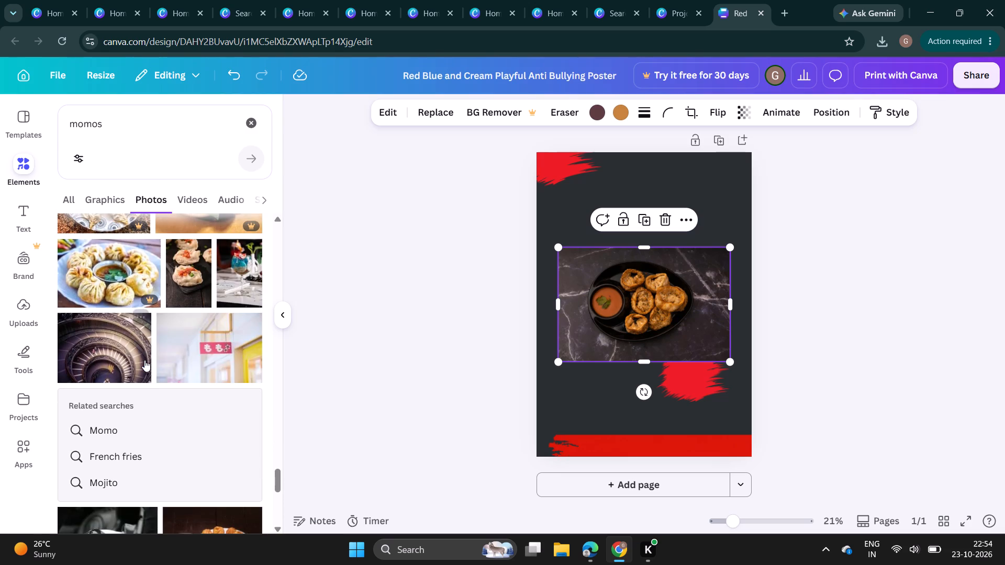
{"action": "scroll", "coordinate": [143, 360], "scroll_direction": "down", "scroll_amount": 6}
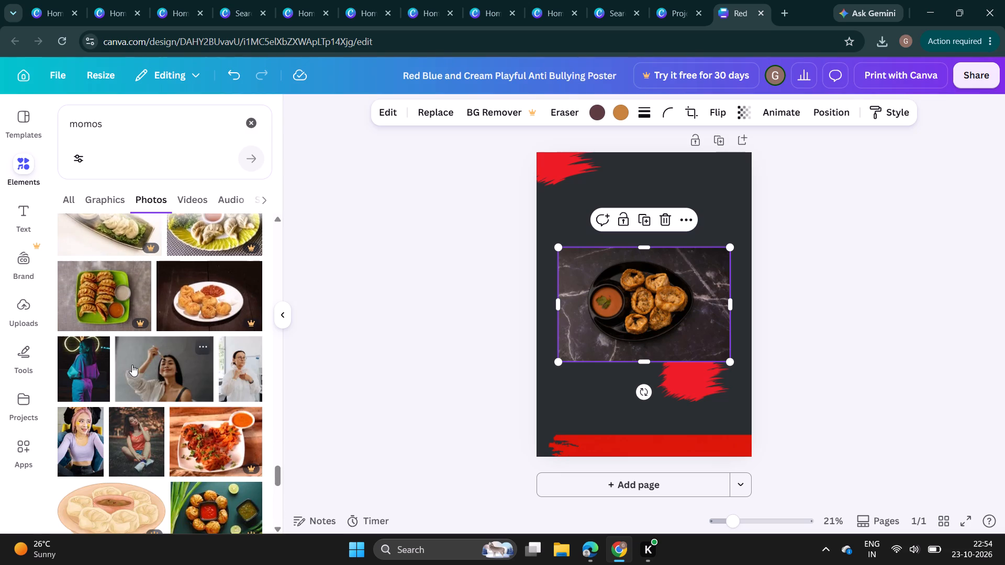
{"action": "scroll", "coordinate": [133, 365], "scroll_direction": "down", "scroll_amount": 3}
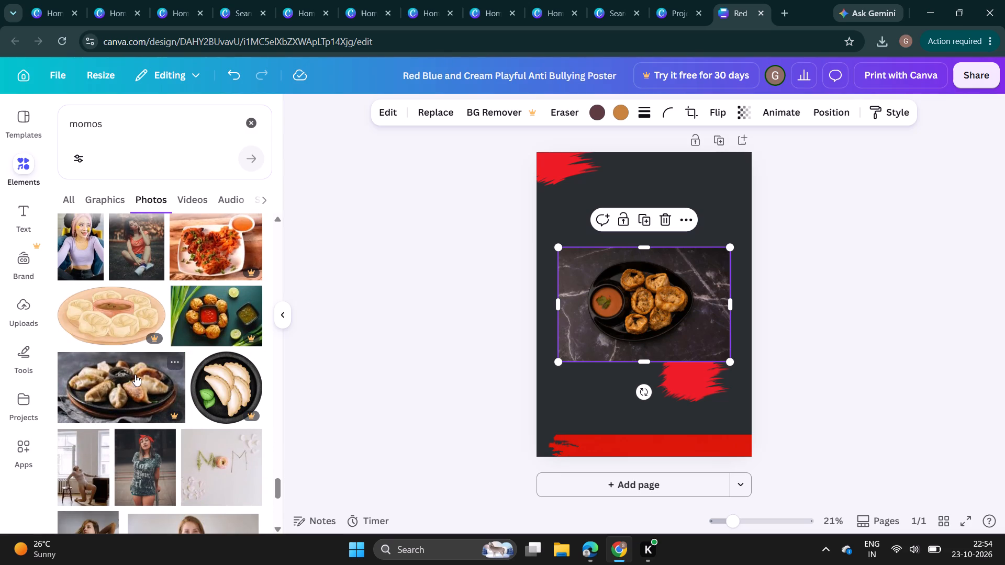
{"action": "scroll", "coordinate": [135, 370], "scroll_direction": "down", "scroll_amount": 8}
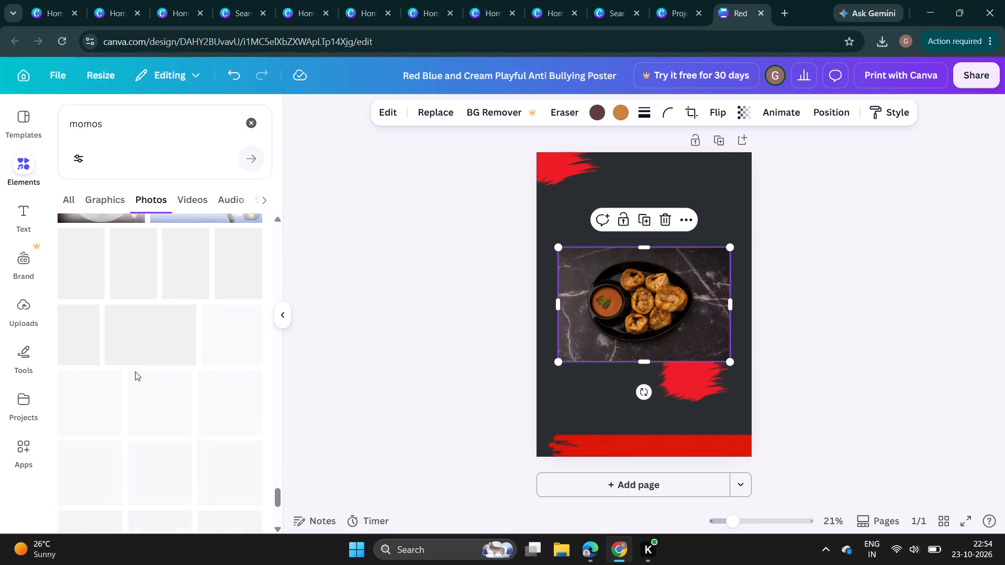
{"action": "scroll", "coordinate": [135, 371], "scroll_direction": "down", "scroll_amount": 5}
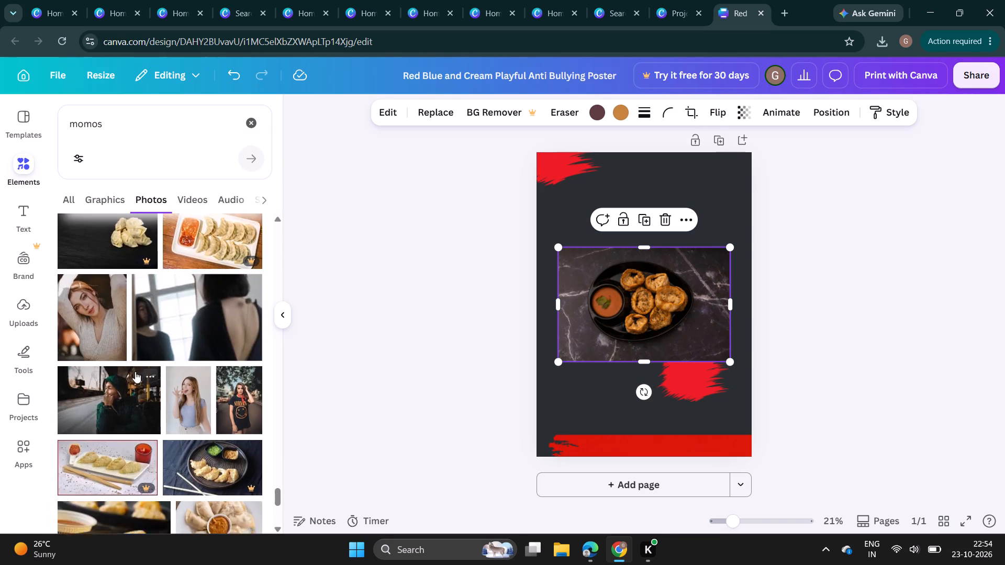
{"action": "scroll", "coordinate": [135, 371], "scroll_direction": "down", "scroll_amount": 7}
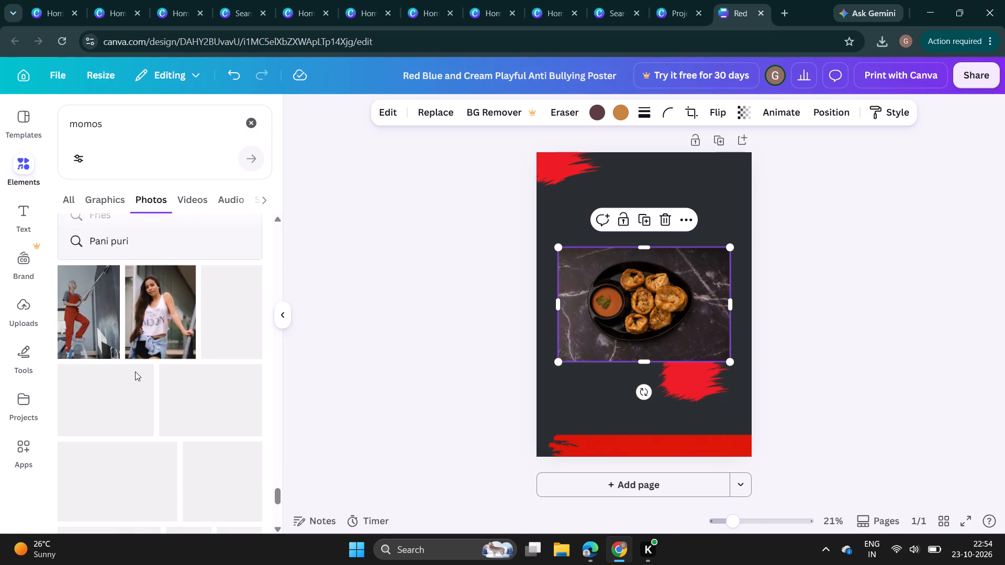
{"action": "scroll", "coordinate": [135, 371], "scroll_direction": "down", "scroll_amount": 4}
{"action": "scroll", "coordinate": [135, 372], "scroll_direction": "up", "scroll_amount": 16}
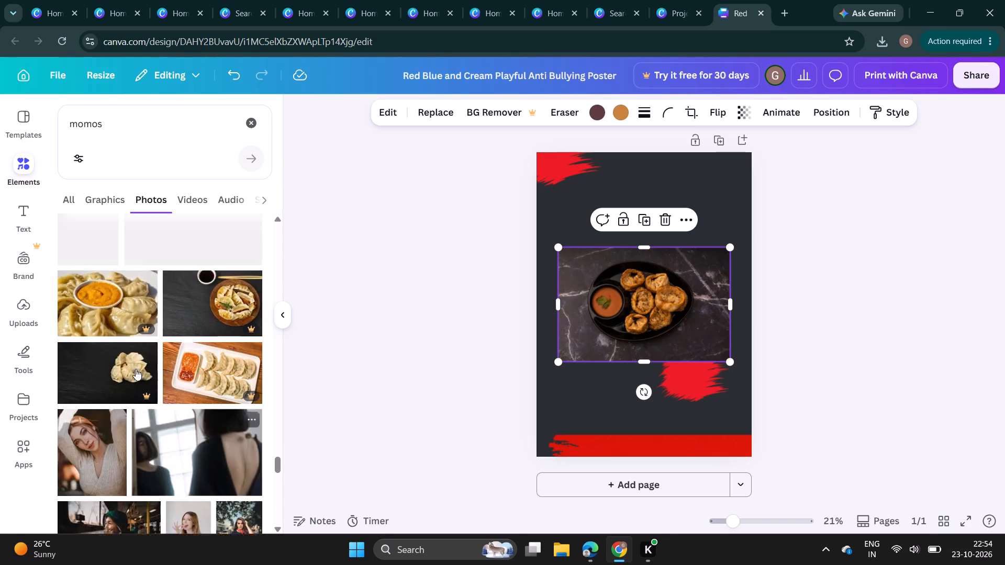
{"action": "scroll", "coordinate": [136, 369], "scroll_direction": "up", "scroll_amount": 6}
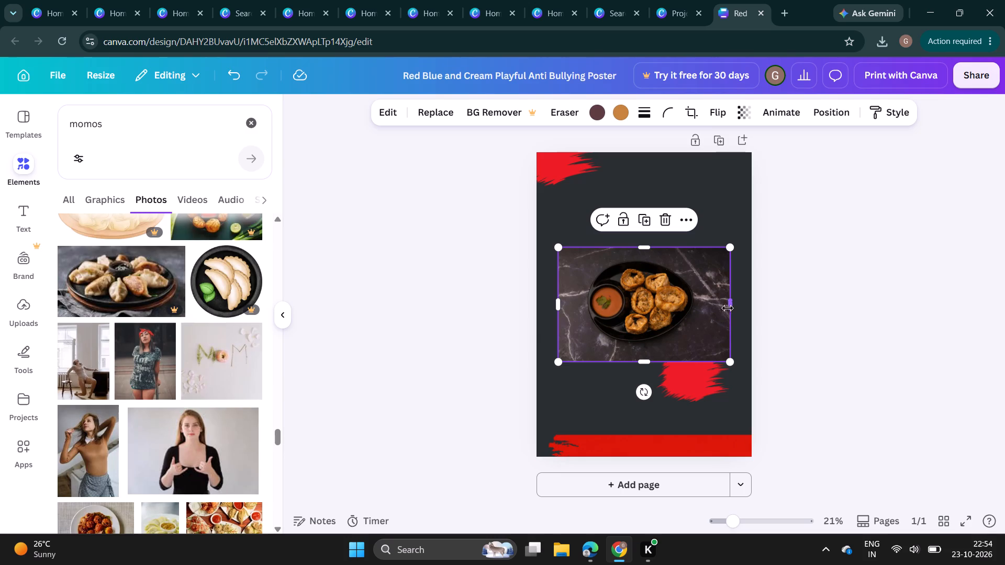
Crop all four sides of the fried momos photo so it closely frames the black plate.
{"action": "left_click_drag", "start_coordinate": [728, 304], "coordinate": [694, 301]}
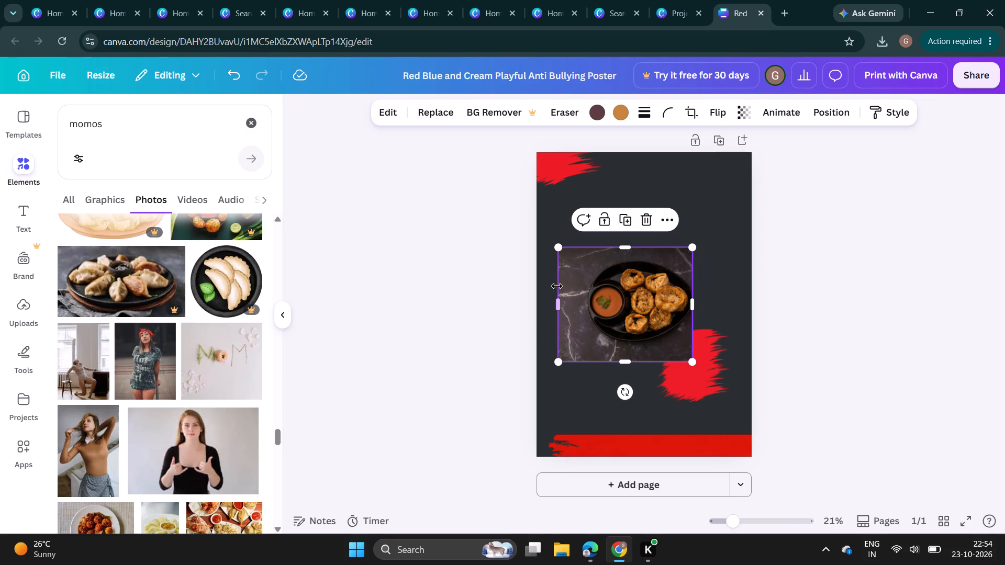
{"action": "left_click_drag", "start_coordinate": [561, 310], "coordinate": [591, 317]}
{"action": "left_click_drag", "start_coordinate": [646, 245], "coordinate": [646, 258]}
{"action": "left_click_drag", "start_coordinate": [641, 361], "coordinate": [641, 358]}
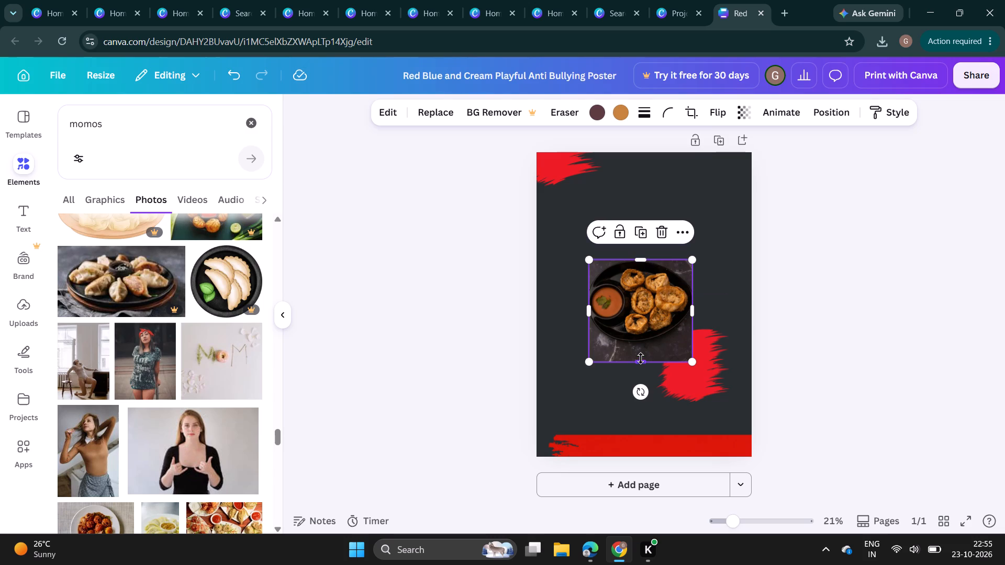
{"action": "left_click_drag", "start_coordinate": [641, 358], "coordinate": [641, 346]}
Move the cropped momos photo to the left half of the page, above and left of the lower red brush stroke.
{"action": "left_click_drag", "start_coordinate": [638, 306], "coordinate": [608, 297]}
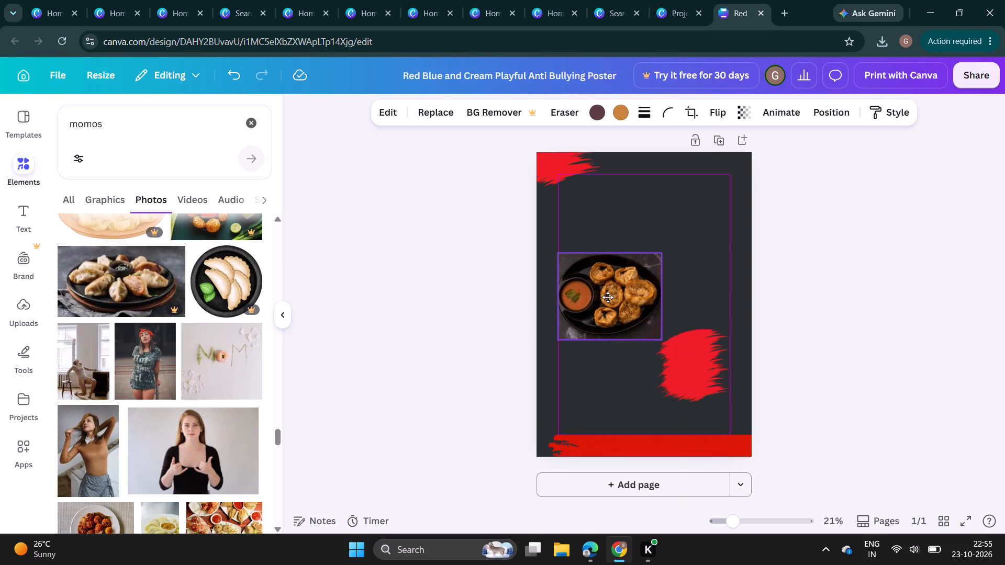
{"action": "left_click_drag", "start_coordinate": [608, 297], "coordinate": [613, 301]}
{"action": "left_click", "coordinate": [679, 265]}
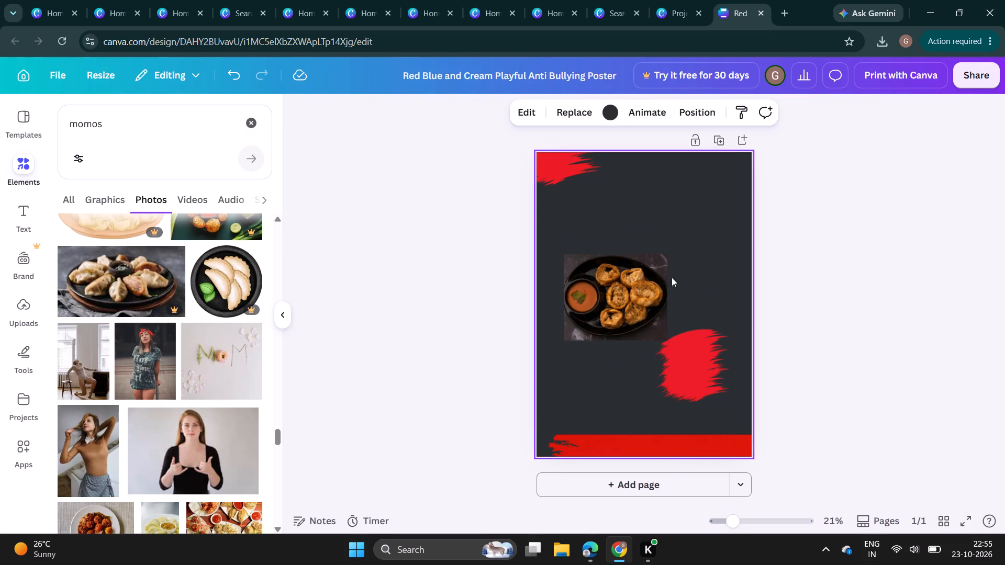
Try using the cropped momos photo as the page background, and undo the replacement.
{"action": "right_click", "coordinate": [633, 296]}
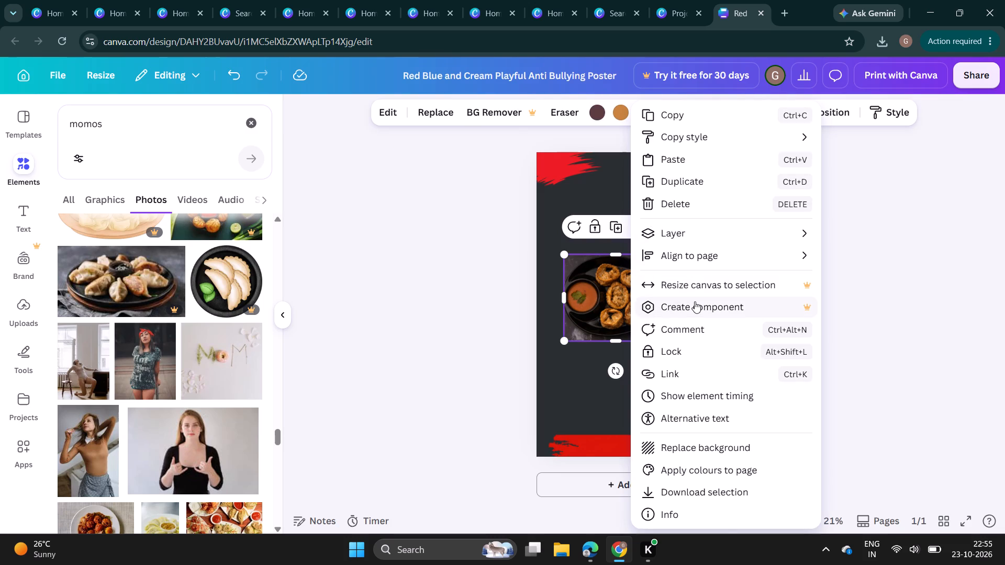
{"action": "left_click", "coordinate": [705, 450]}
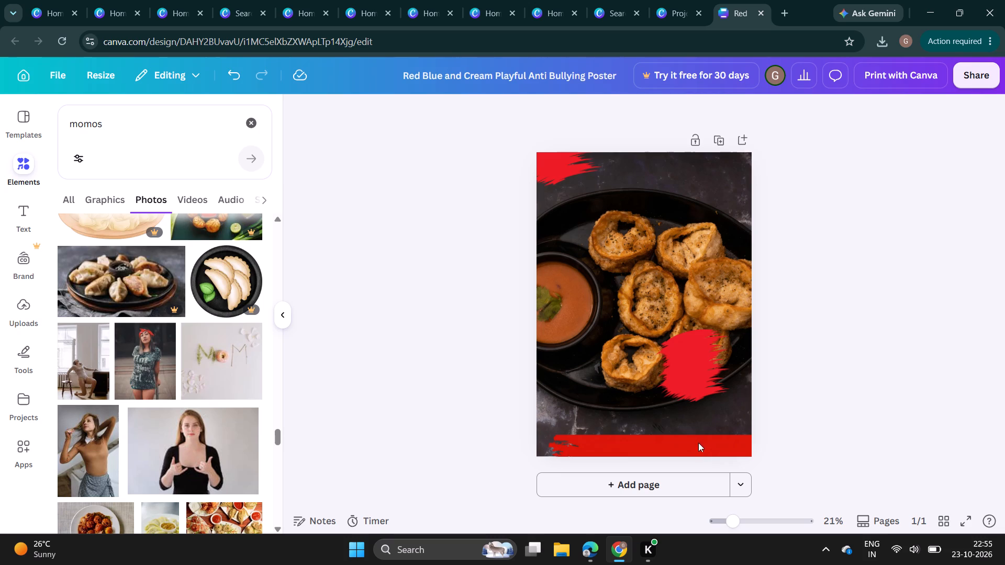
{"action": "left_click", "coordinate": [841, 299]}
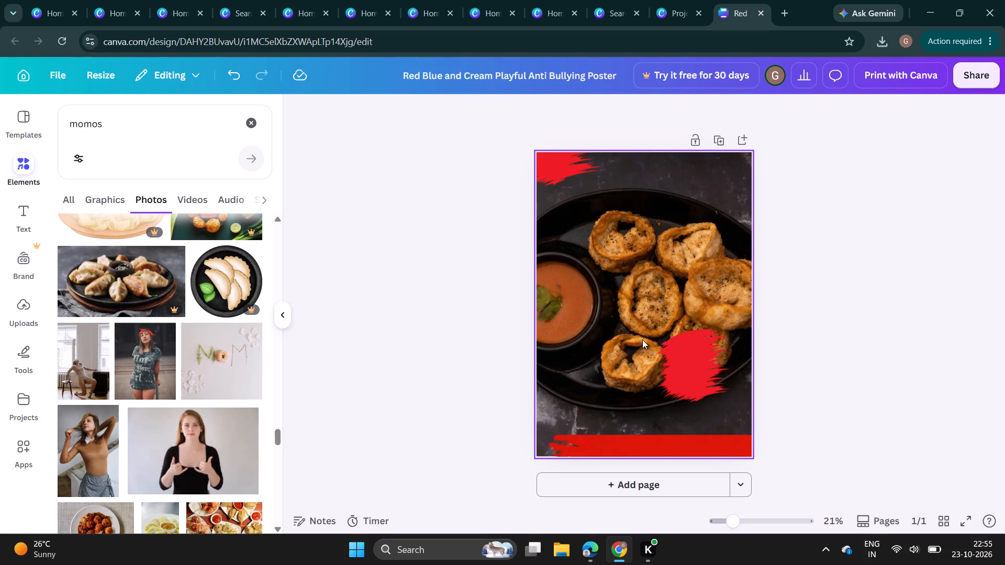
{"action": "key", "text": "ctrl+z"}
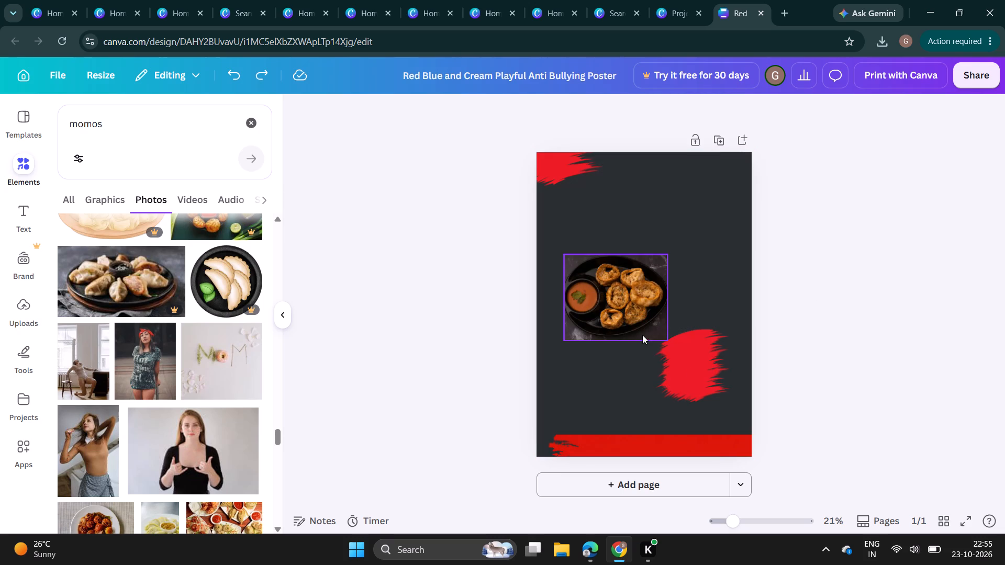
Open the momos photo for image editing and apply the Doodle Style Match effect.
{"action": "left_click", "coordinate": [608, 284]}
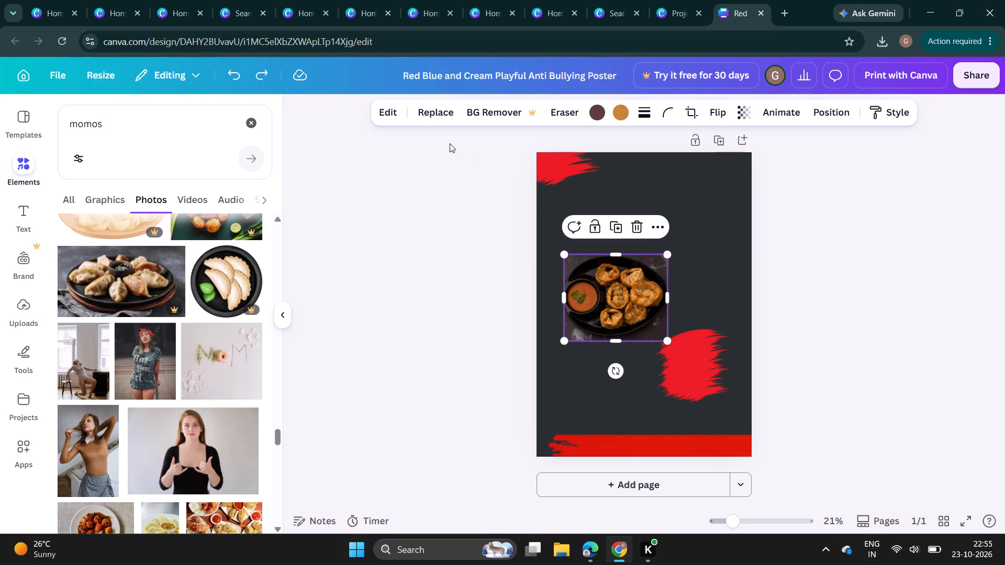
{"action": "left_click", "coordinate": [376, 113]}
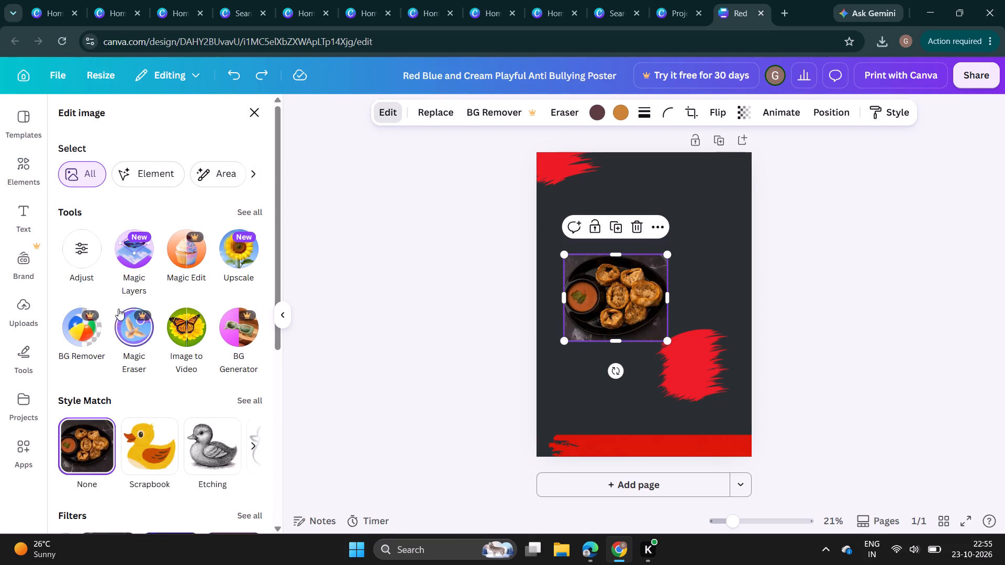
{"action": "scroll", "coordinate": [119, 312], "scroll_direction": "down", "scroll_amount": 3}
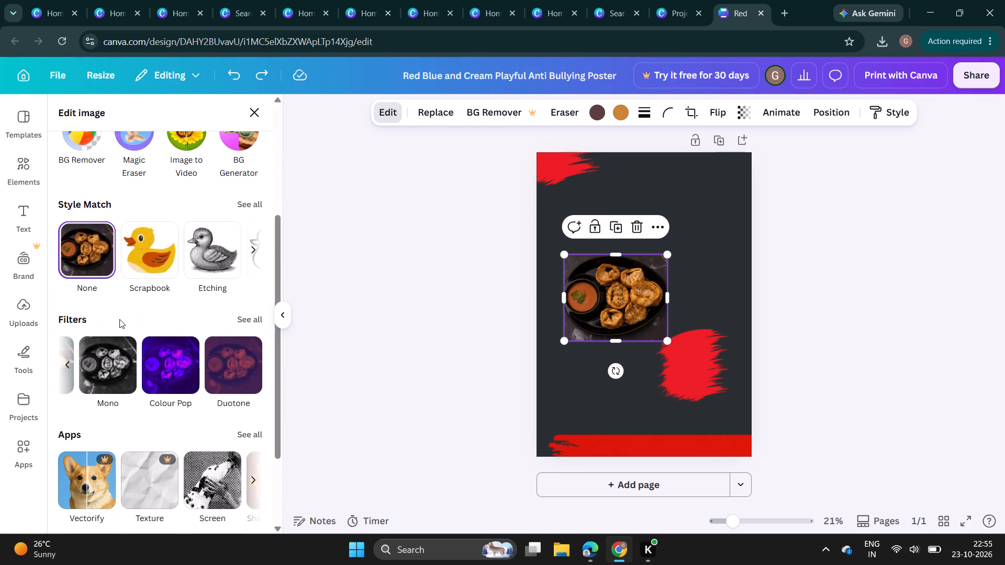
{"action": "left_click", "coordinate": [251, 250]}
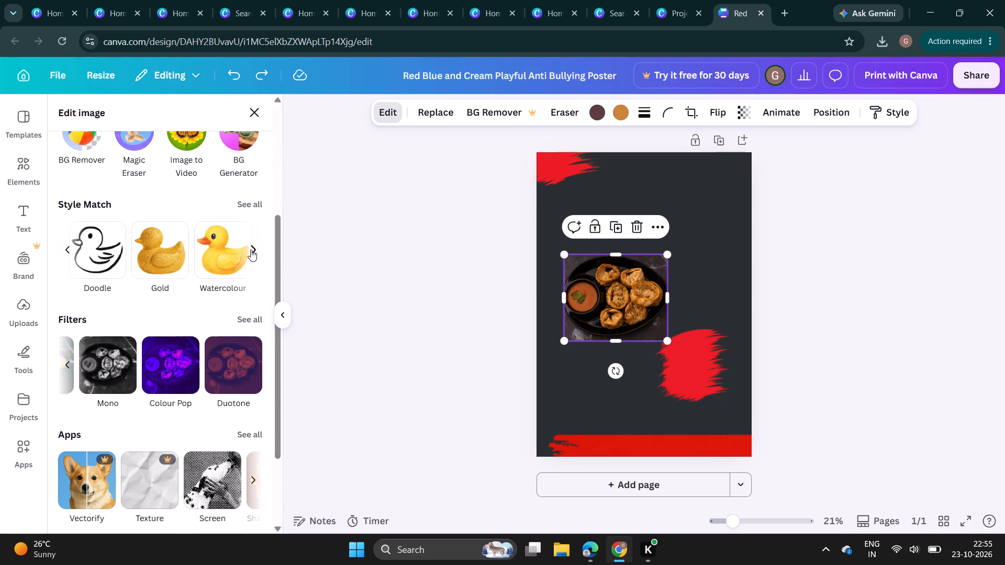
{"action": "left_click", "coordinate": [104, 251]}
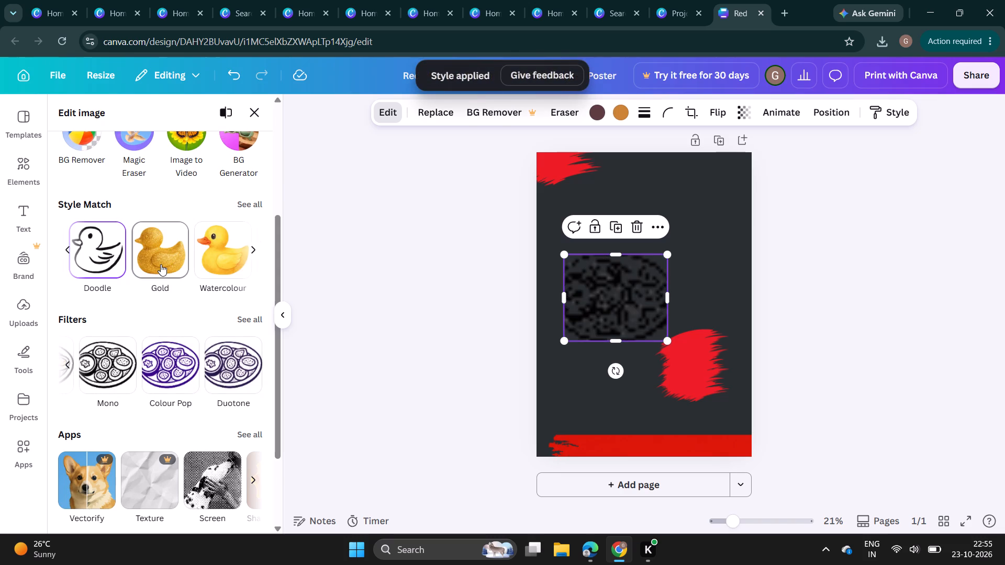
Switch the momos photo's Style Match effect to Gold.
{"action": "left_click", "coordinate": [160, 262]}
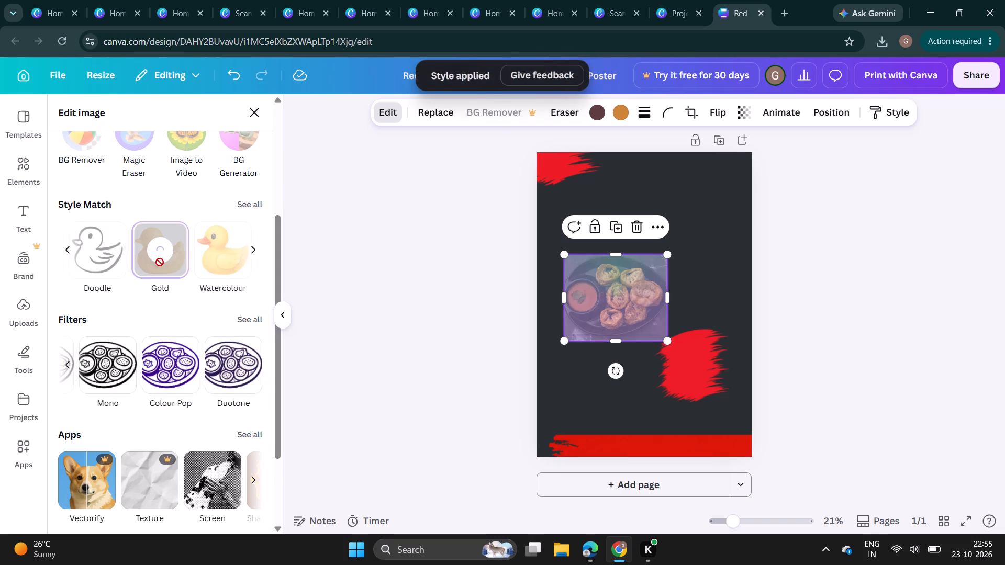
{"action": "left_click", "coordinate": [69, 243]}
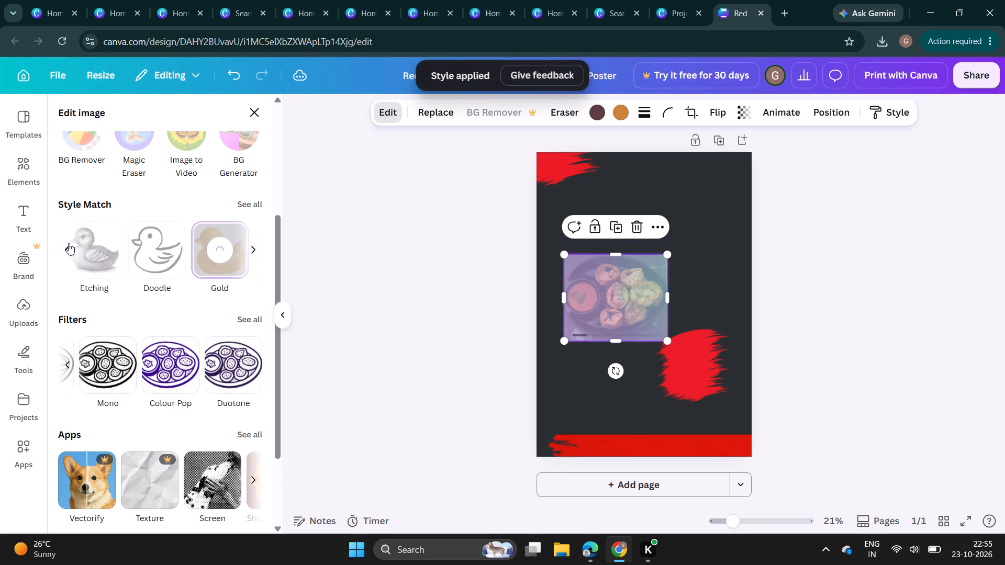
Apply the Cool filter Scandi to the momos photo.
{"action": "scroll", "coordinate": [127, 290], "scroll_direction": "down", "scroll_amount": 3}
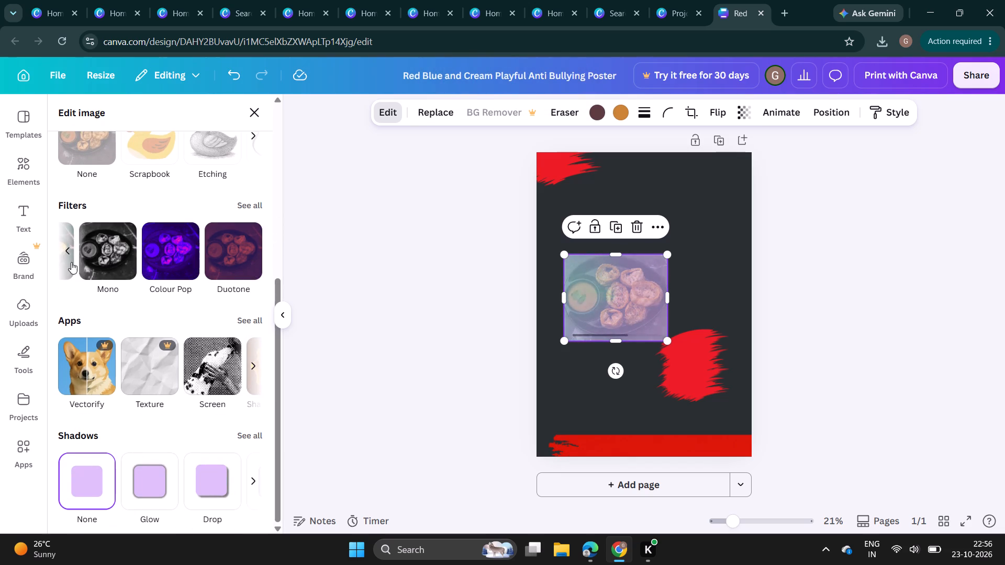
{"action": "left_click", "coordinate": [64, 247]}
{"action": "left_click", "coordinate": [64, 247]}
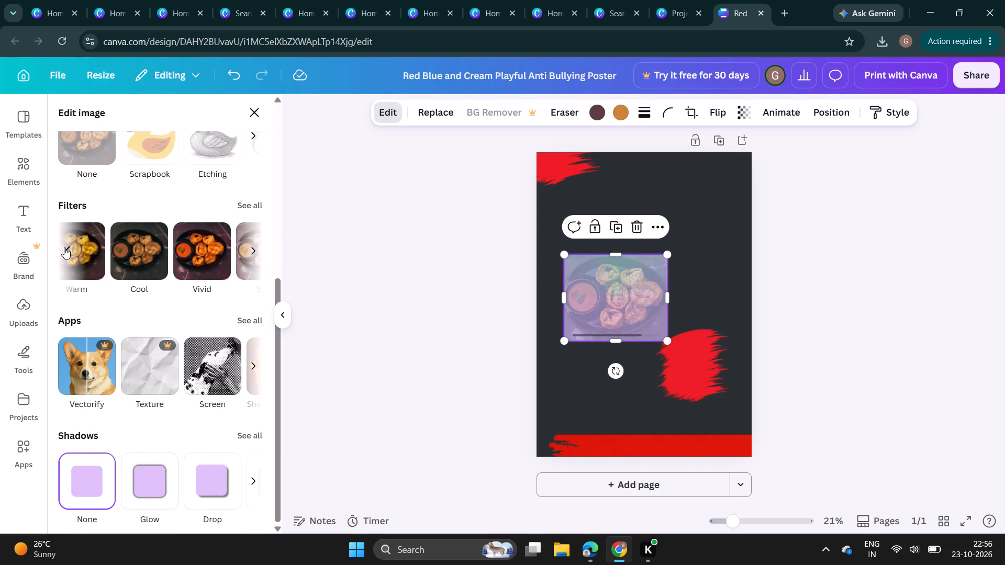
{"action": "left_click", "coordinate": [128, 248]}
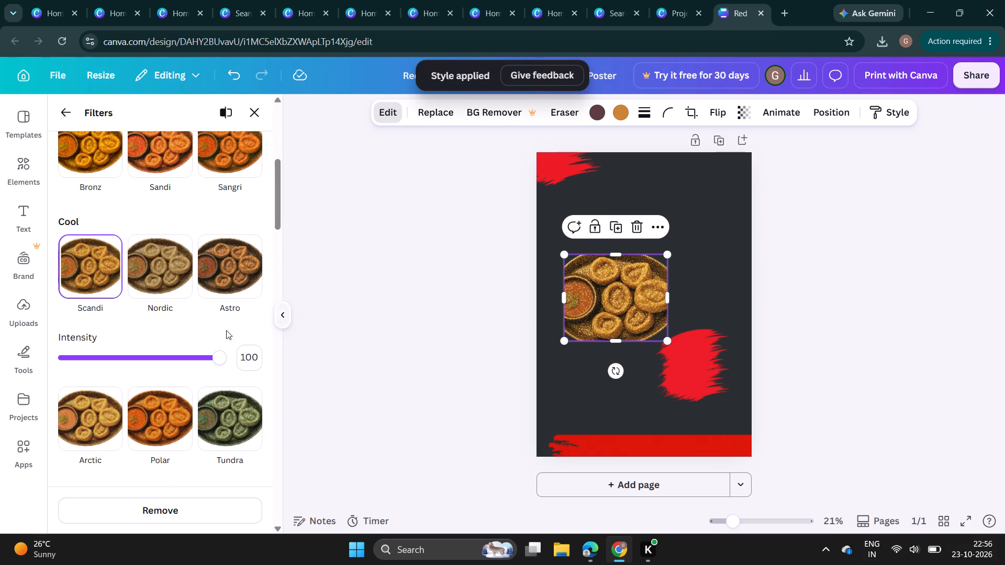
Look through the filter previews for the momos photo, from Natural and Warm through Vivid and Soft to the last ones.
{"action": "scroll", "coordinate": [177, 387], "scroll_direction": "up", "scroll_amount": 5}
{"action": "scroll", "coordinate": [159, 309], "scroll_direction": "up", "scroll_amount": 5}
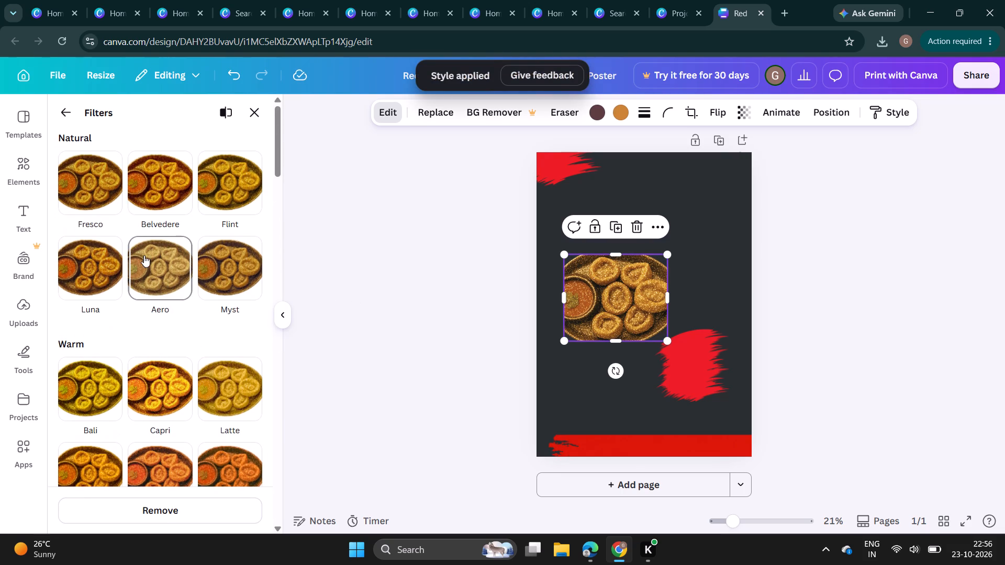
{"action": "scroll", "coordinate": [137, 247], "scroll_direction": "down", "scroll_amount": 15}
{"action": "scroll", "coordinate": [119, 216], "scroll_direction": "up", "scroll_amount": 10}
{"action": "scroll", "coordinate": [105, 195], "scroll_direction": "down", "scroll_amount": 6}
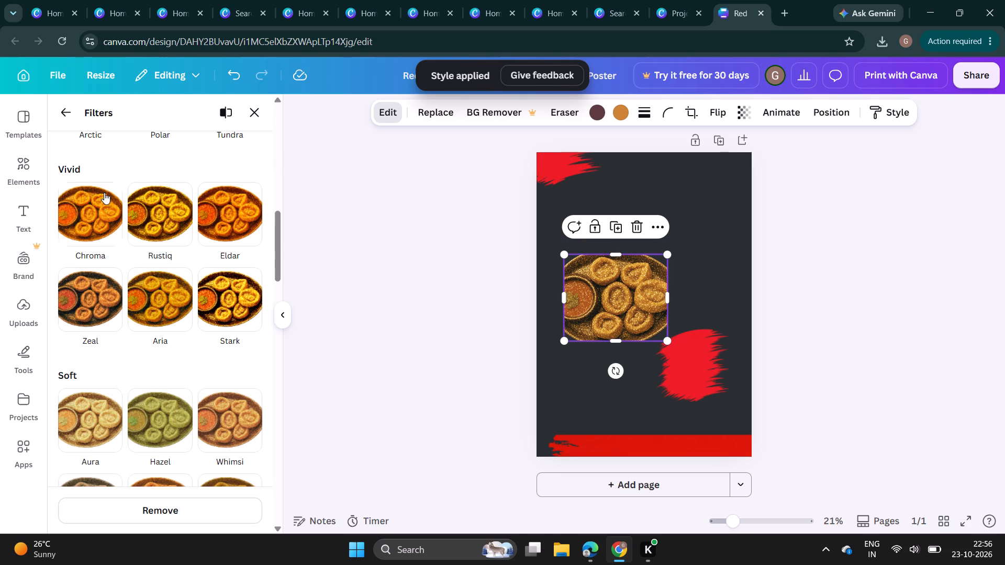
{"action": "scroll", "coordinate": [104, 193], "scroll_direction": "down", "scroll_amount": 12}
{"action": "scroll", "coordinate": [114, 202], "scroll_direction": "down", "scroll_amount": 14}
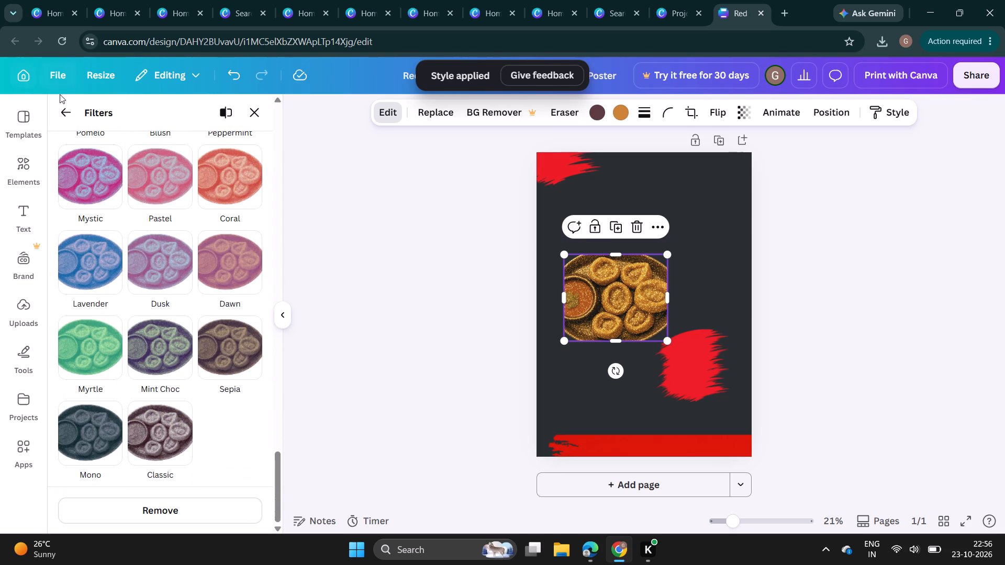
Browse the filter categories for the momos photo and switch its filter to the Natural filter Fresco.
{"action": "left_click", "coordinate": [61, 99]}
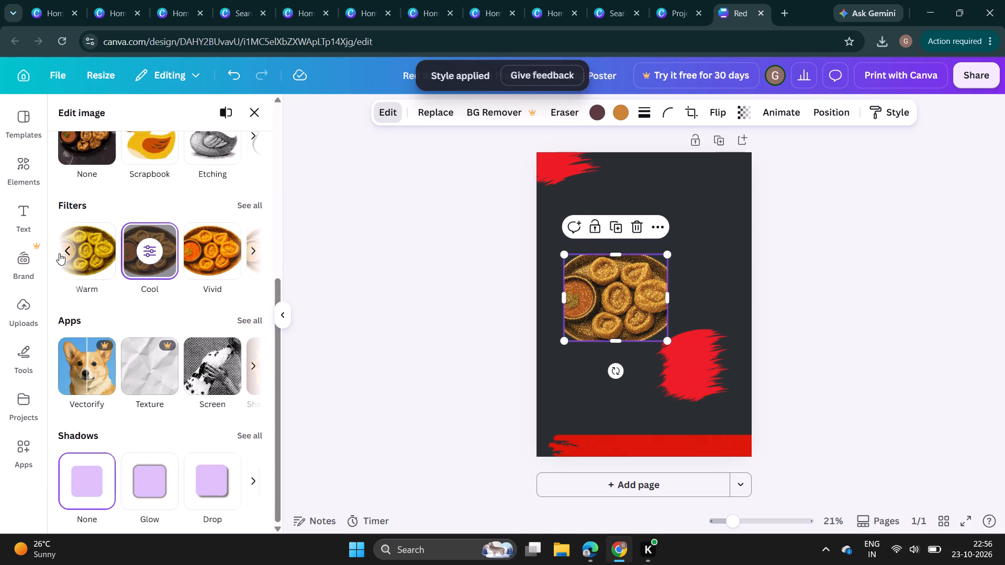
{"action": "scroll", "coordinate": [102, 190], "scroll_direction": "up", "scroll_amount": 2}
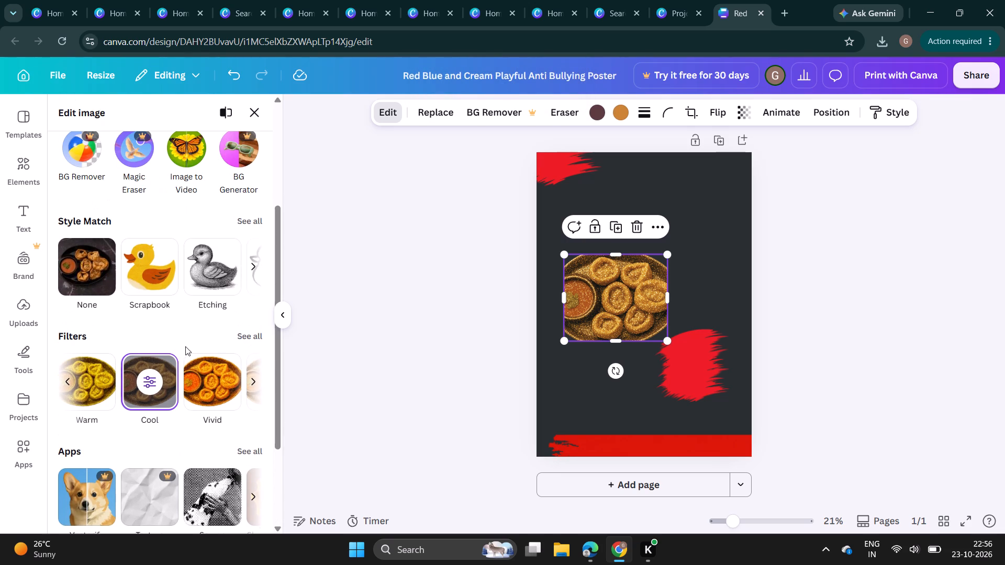
{"action": "left_click", "coordinate": [253, 379]}
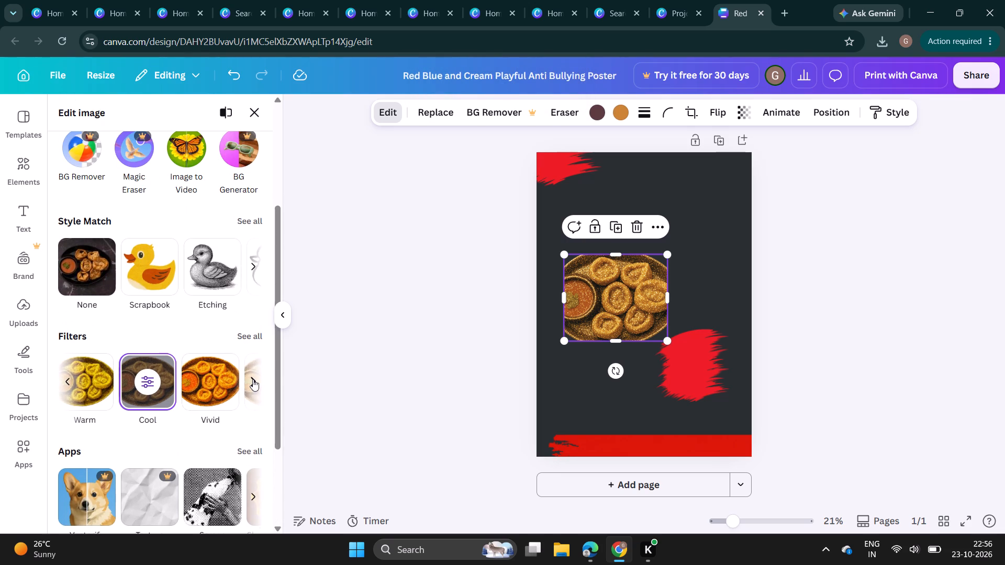
{"action": "left_click", "coordinate": [253, 379]}
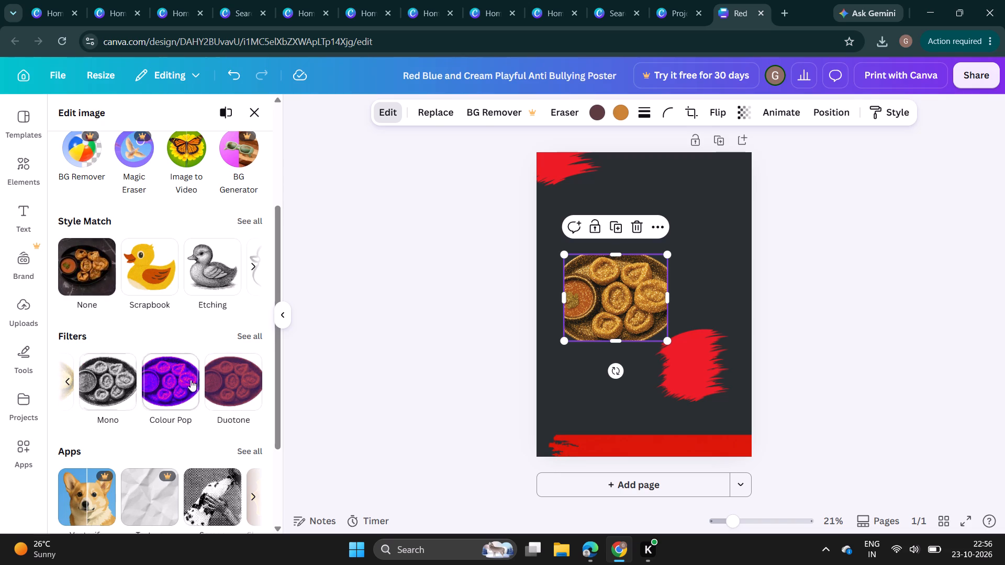
{"action": "triple_click", "coordinate": [64, 376]}
{"action": "triple_click", "coordinate": [64, 376]}
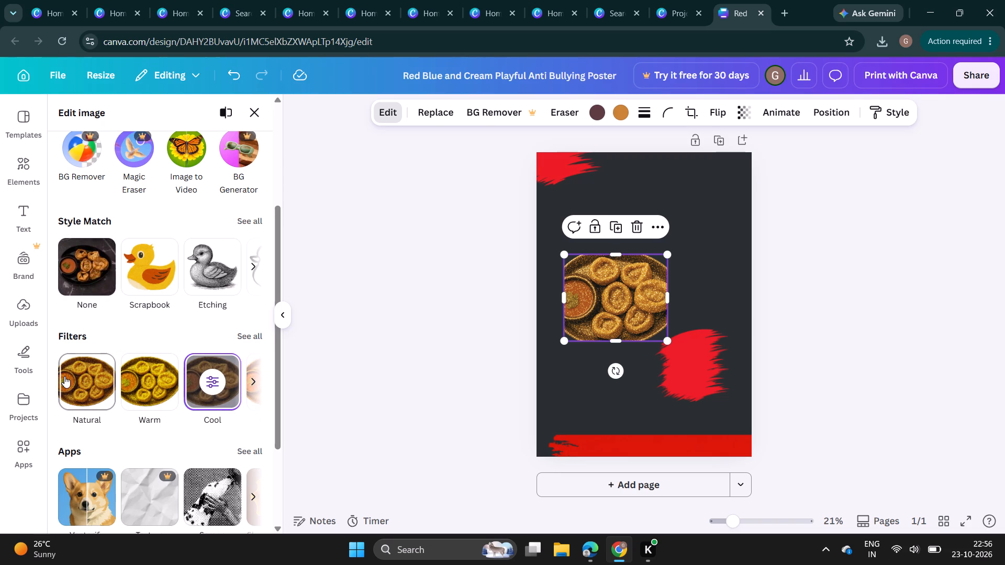
{"action": "scroll", "coordinate": [129, 357], "scroll_direction": "down", "scroll_amount": 4}
{"action": "scroll", "coordinate": [128, 356], "scroll_direction": "up", "scroll_amount": 5}
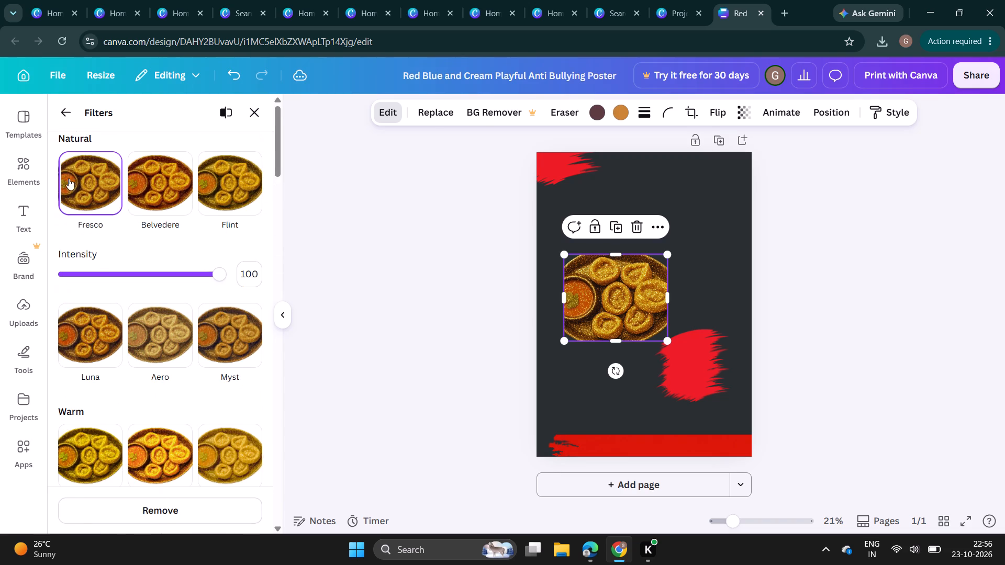
{"action": "left_click", "coordinate": [68, 103]}
Look through the image editing options and the full set of Enhance, Reimagine and Select elements tools for the momos photo.
{"action": "scroll", "coordinate": [191, 288], "scroll_direction": "up", "scroll_amount": 2}
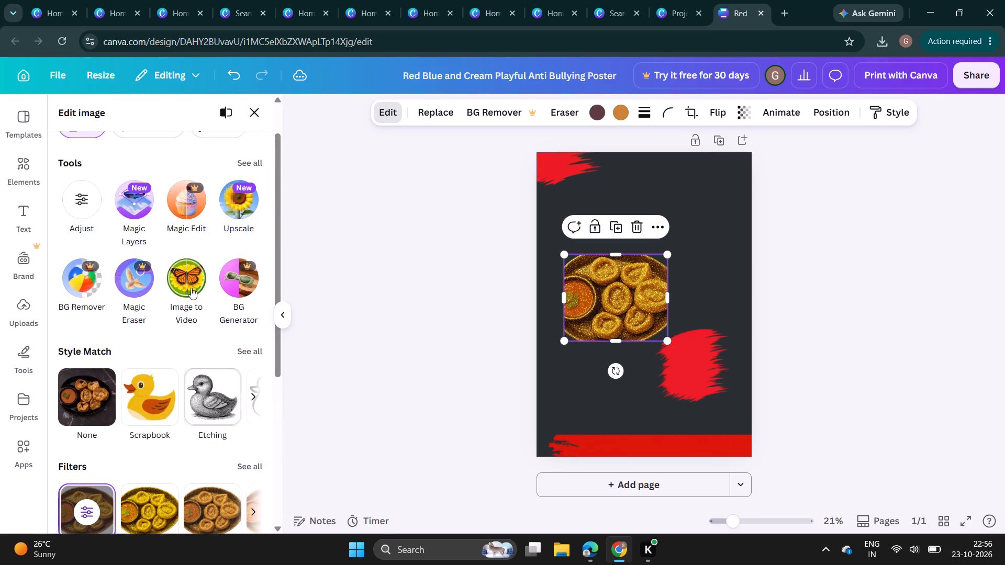
{"action": "scroll", "coordinate": [191, 288], "scroll_direction": "down", "scroll_amount": 7}
{"action": "scroll", "coordinate": [236, 311], "scroll_direction": "up", "scroll_amount": 4}
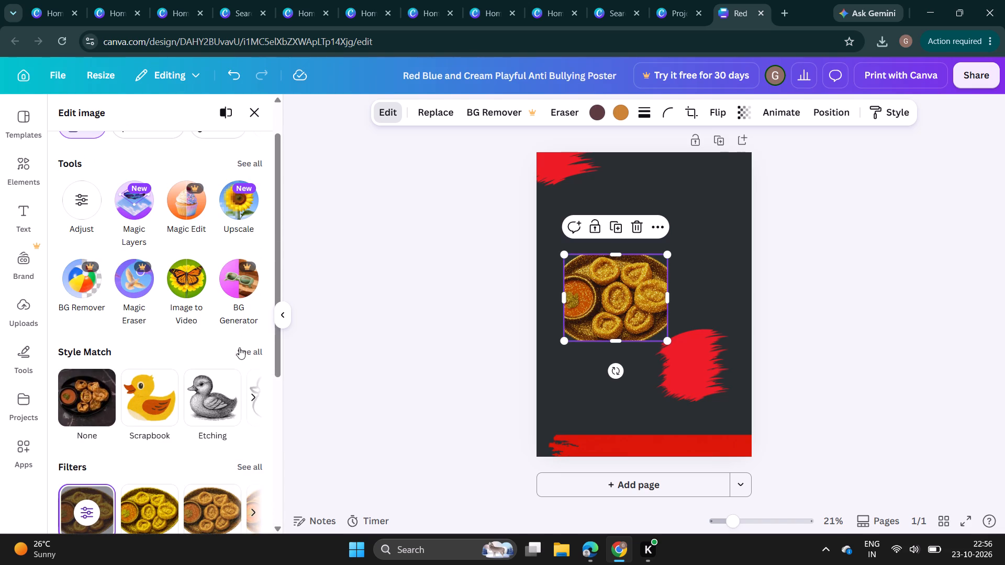
{"action": "left_click", "coordinate": [252, 163]}
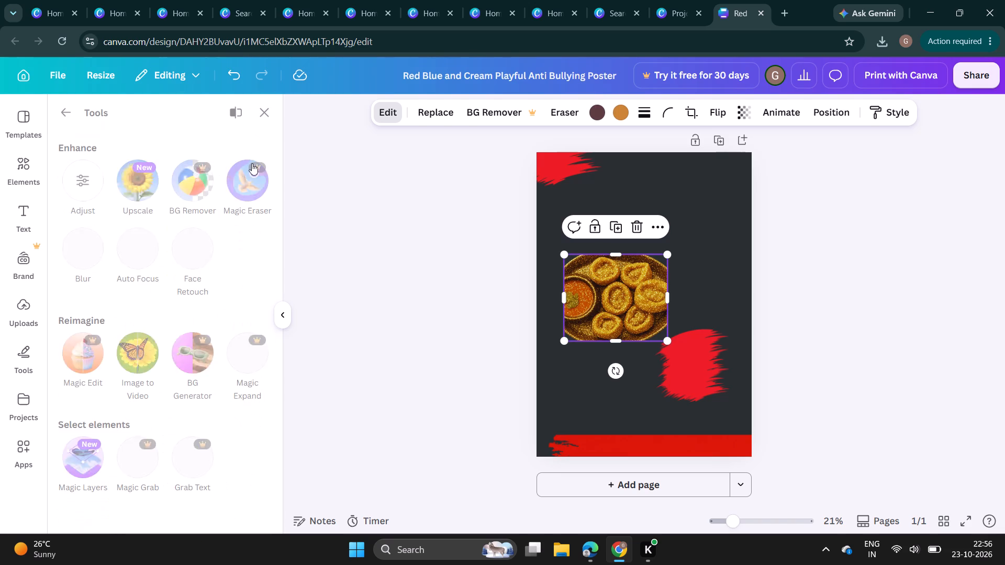
{"action": "scroll", "coordinate": [132, 357], "scroll_direction": "down", "scroll_amount": 4}
{"action": "scroll", "coordinate": [128, 369], "scroll_direction": "up", "scroll_amount": 4}
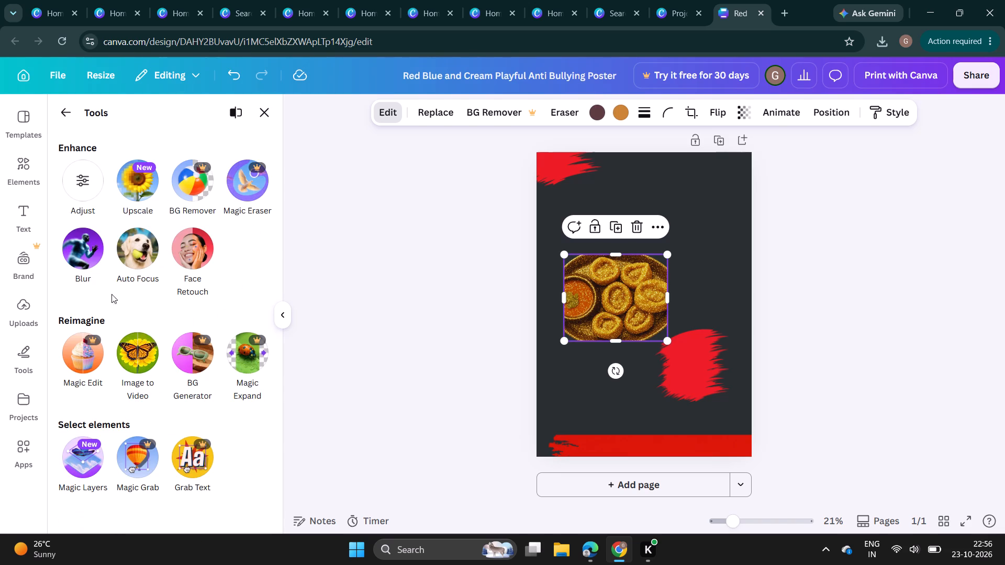
{"action": "left_click", "coordinate": [62, 108]}
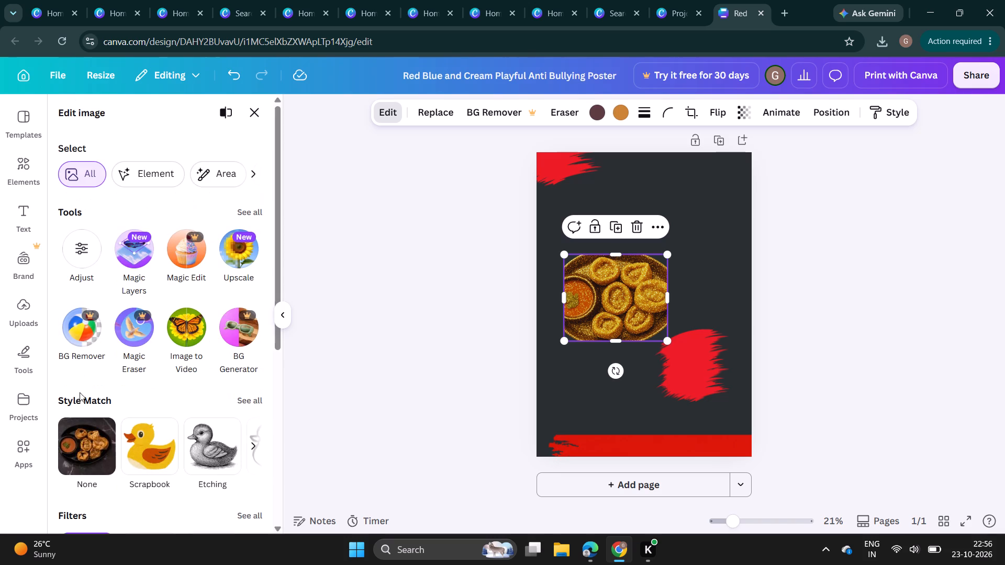
Remove the Gold Style Match effect from the momos photo by setting Style Match to None.
{"action": "left_click", "coordinate": [79, 441]}
{"action": "left_click", "coordinate": [86, 441]}
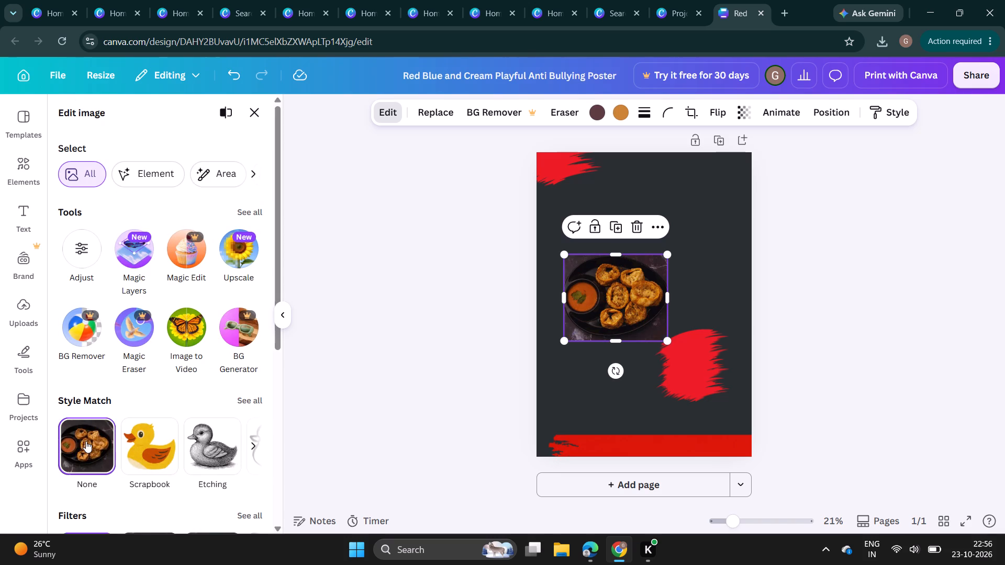
Adjust the momos photo's white balance to a tint of -61 and a temperature of 100.
{"action": "scroll", "coordinate": [99, 416], "scroll_direction": "down", "scroll_amount": 2}
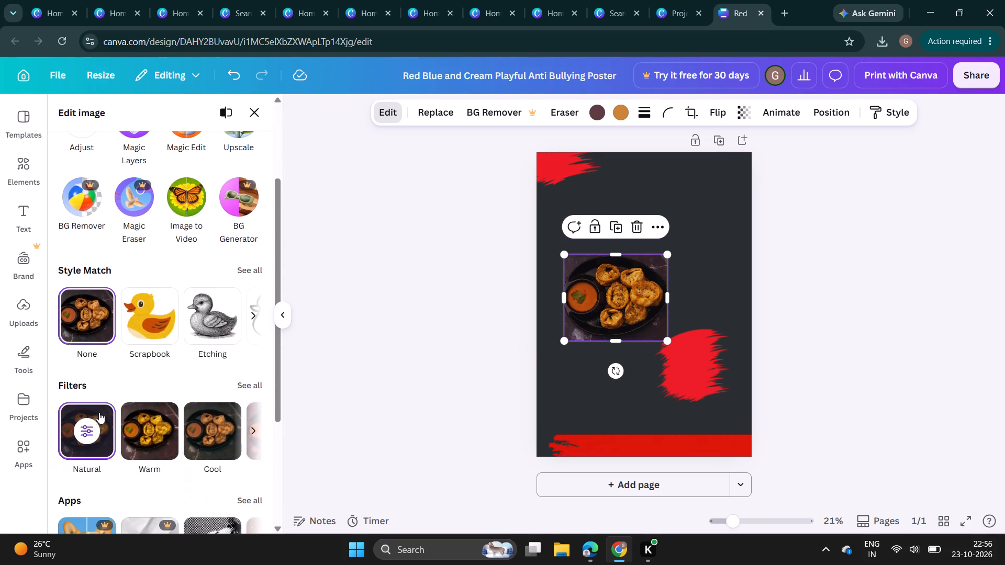
{"action": "scroll", "coordinate": [99, 412], "scroll_direction": "up", "scroll_amount": 2}
{"action": "left_click", "coordinate": [79, 213]}
{"action": "left_click", "coordinate": [75, 233]}
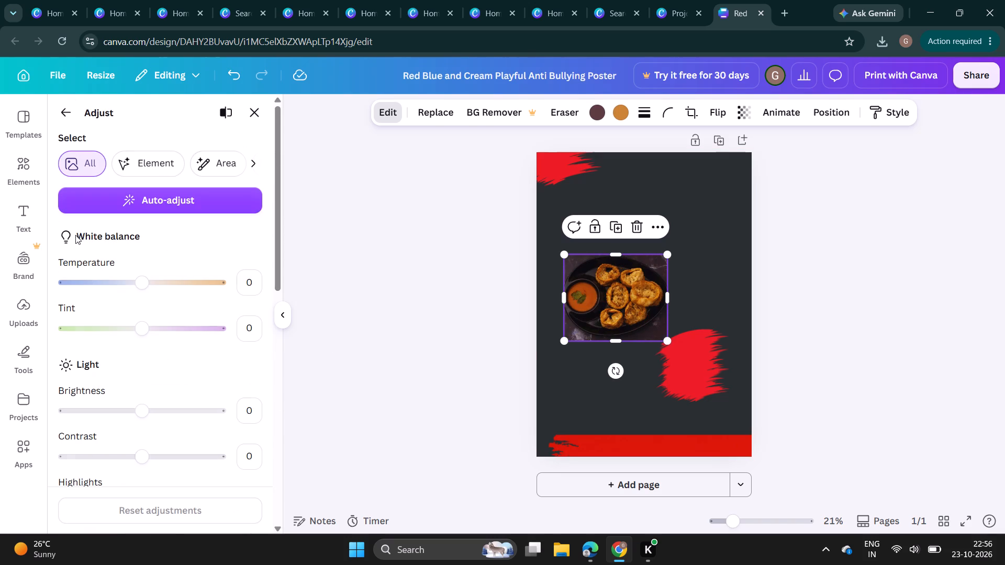
{"action": "left_click_drag", "start_coordinate": [139, 334], "coordinate": [218, 332]}
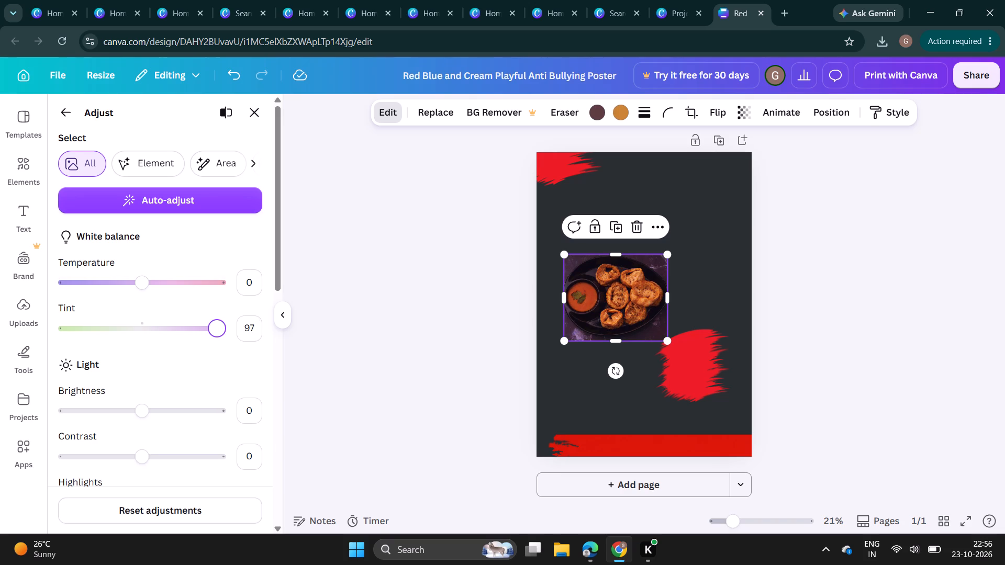
{"action": "left_click_drag", "start_coordinate": [218, 331], "coordinate": [94, 331]}
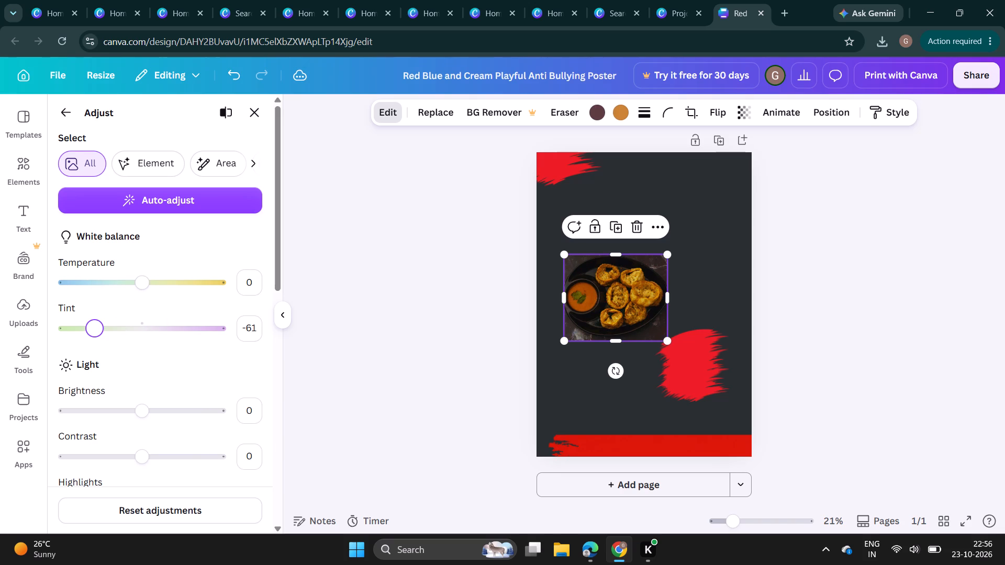
{"action": "left_click_drag", "start_coordinate": [142, 282], "coordinate": [258, 300]}
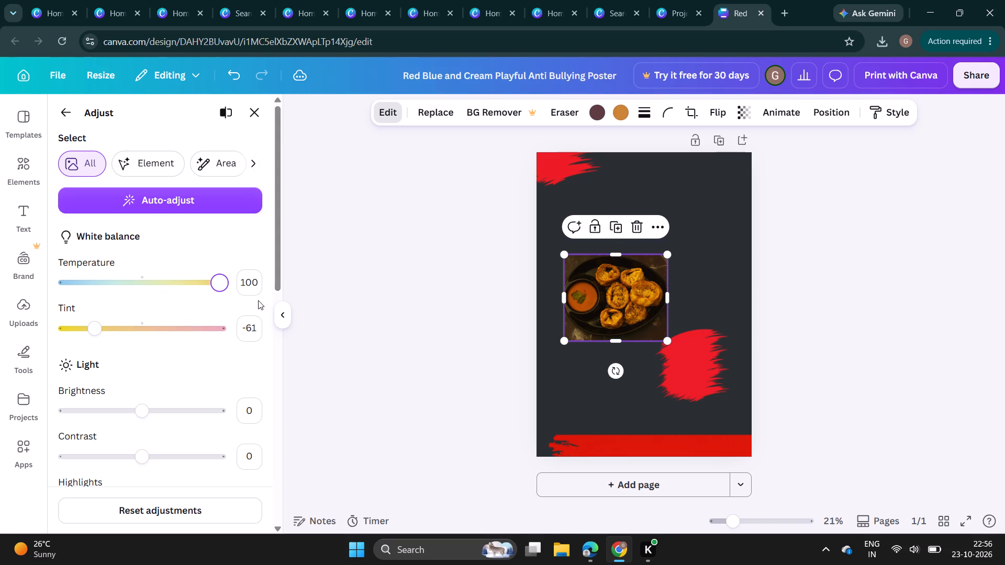
Shift the hue of the dark plum colour in the momos photo's colour edit to -13.
{"action": "scroll", "coordinate": [128, 449], "scroll_direction": "down", "scroll_amount": 3}
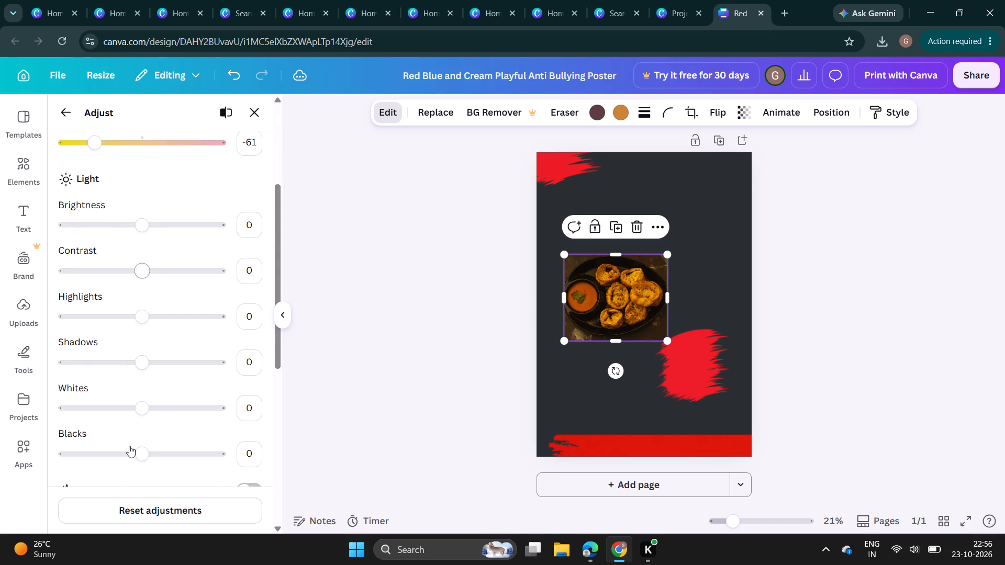
{"action": "scroll", "coordinate": [154, 343], "scroll_direction": "down", "scroll_amount": 7}
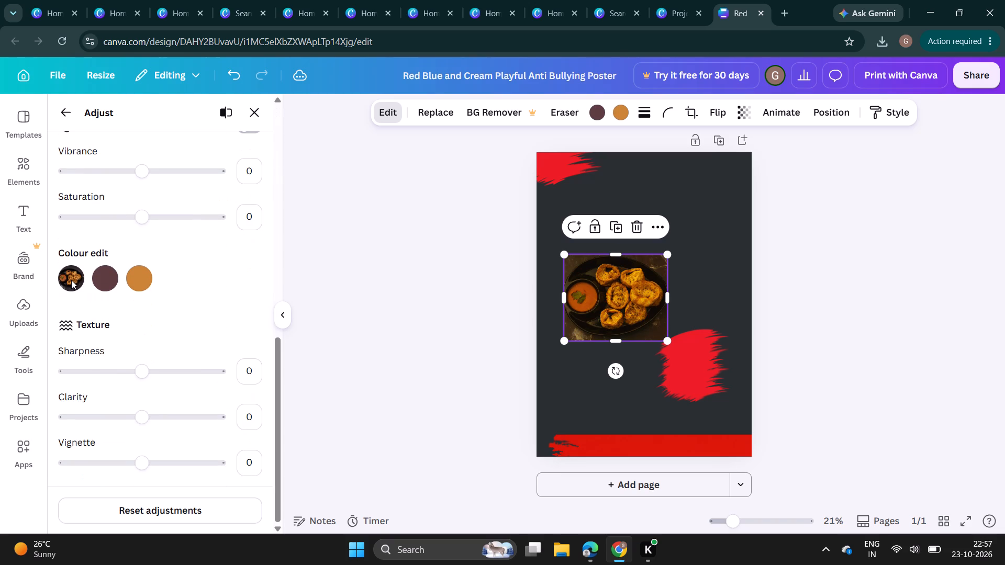
{"action": "left_click", "coordinate": [71, 280]}
{"action": "left_click", "coordinate": [99, 279]}
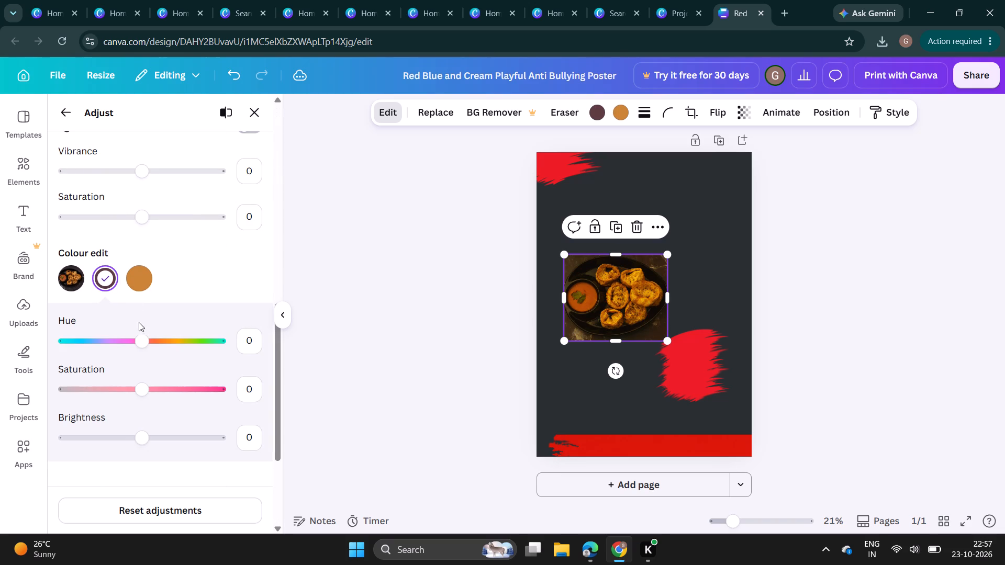
{"action": "left_click_drag", "start_coordinate": [144, 343], "coordinate": [176, 354]}
{"action": "left_click", "coordinate": [176, 354]}
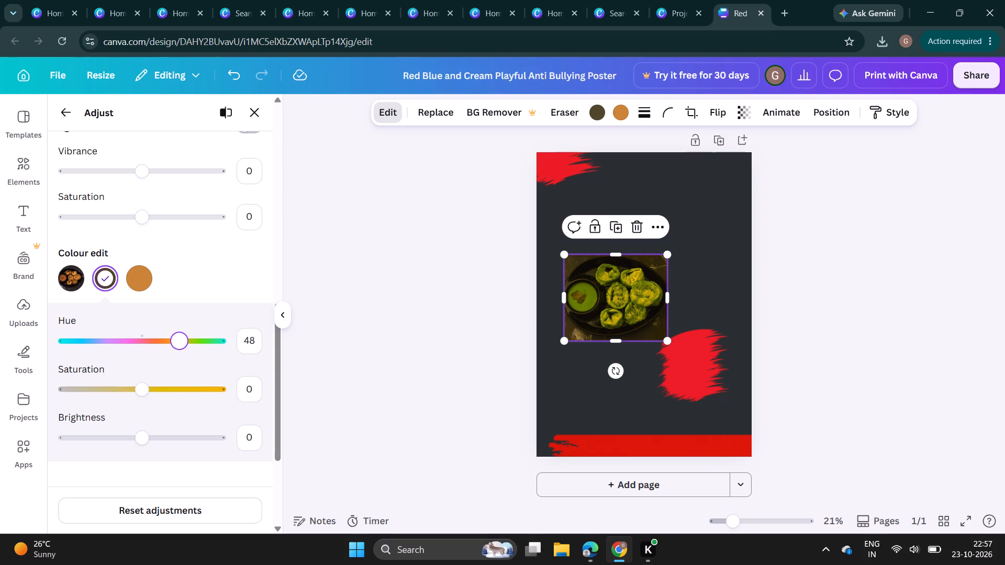
{"action": "left_click", "coordinate": [136, 340]}
{"action": "left_click", "coordinate": [132, 337]}
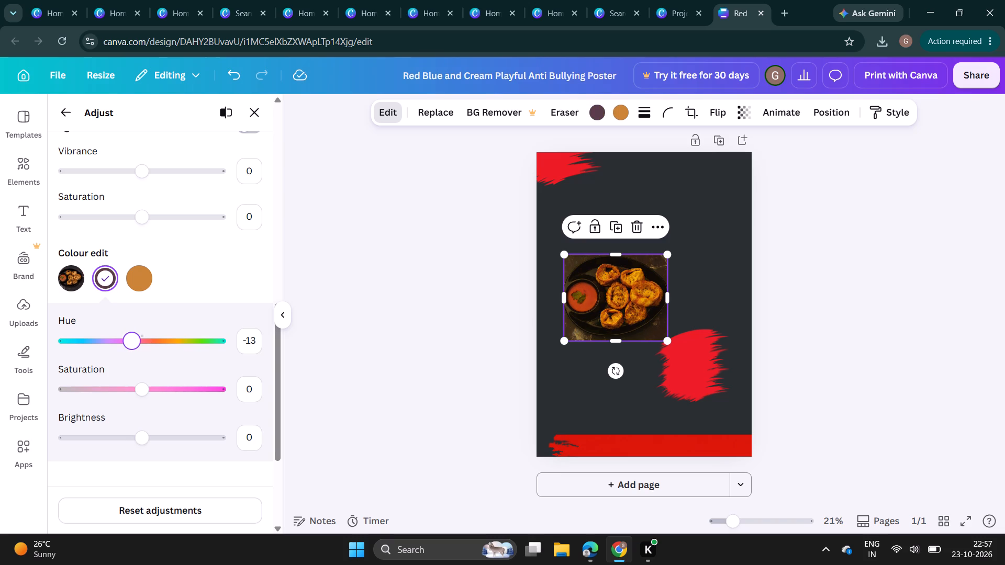
Set the dark plum colour's saturation to 14 and brightness to 4 in the momos photo's colour edit.
{"action": "left_click_drag", "start_coordinate": [145, 397], "coordinate": [197, 399]}
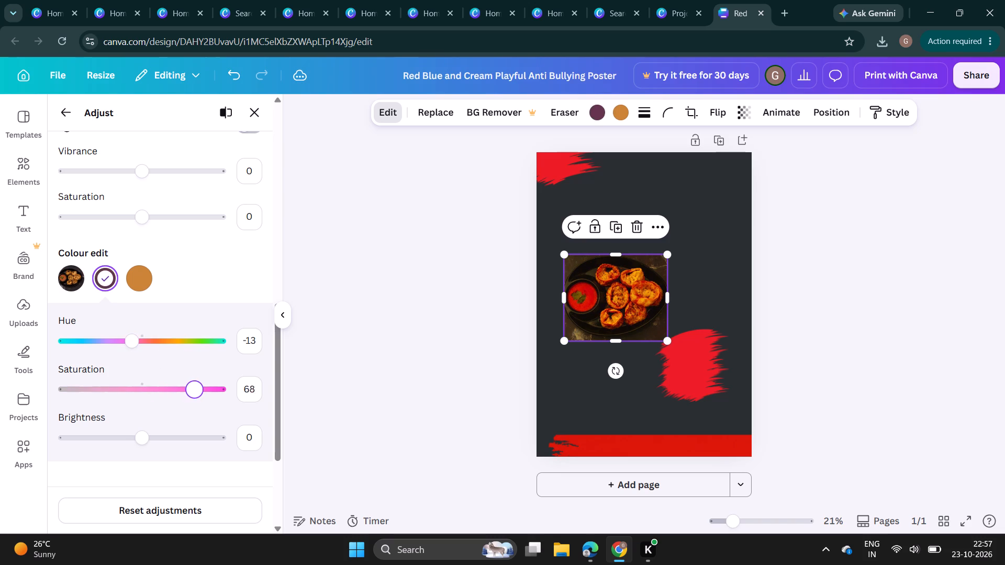
{"action": "left_click_drag", "start_coordinate": [197, 399], "coordinate": [144, 386]}
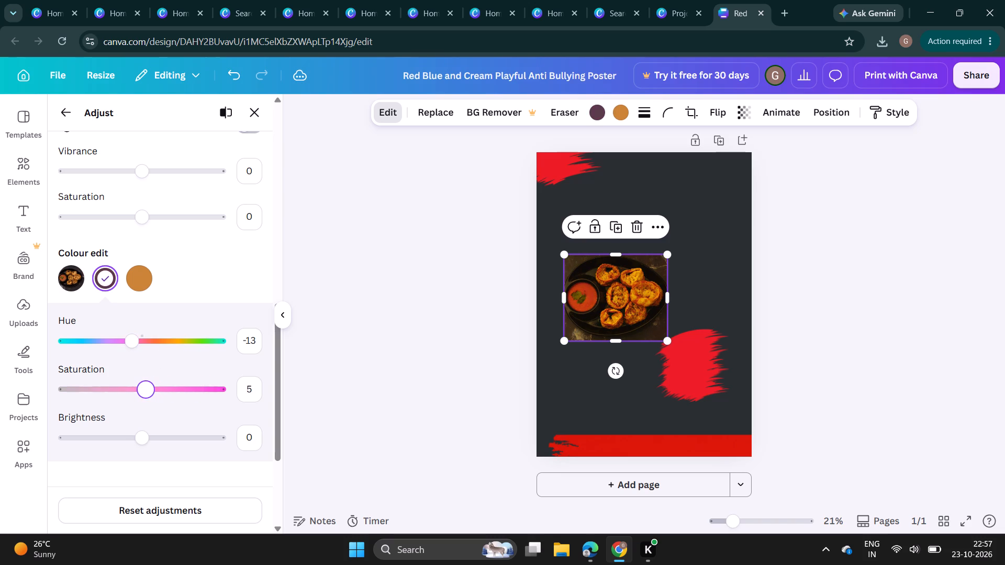
{"action": "left_click_drag", "start_coordinate": [144, 386], "coordinate": [145, 383]}
{"action": "left_click_drag", "start_coordinate": [145, 383], "coordinate": [153, 384]}
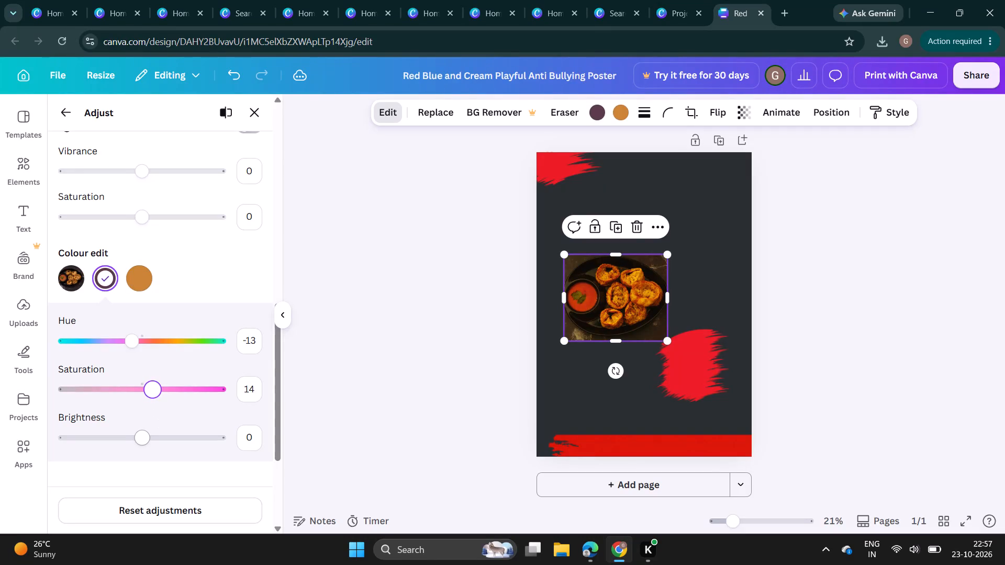
{"action": "left_click", "coordinate": [146, 438]}
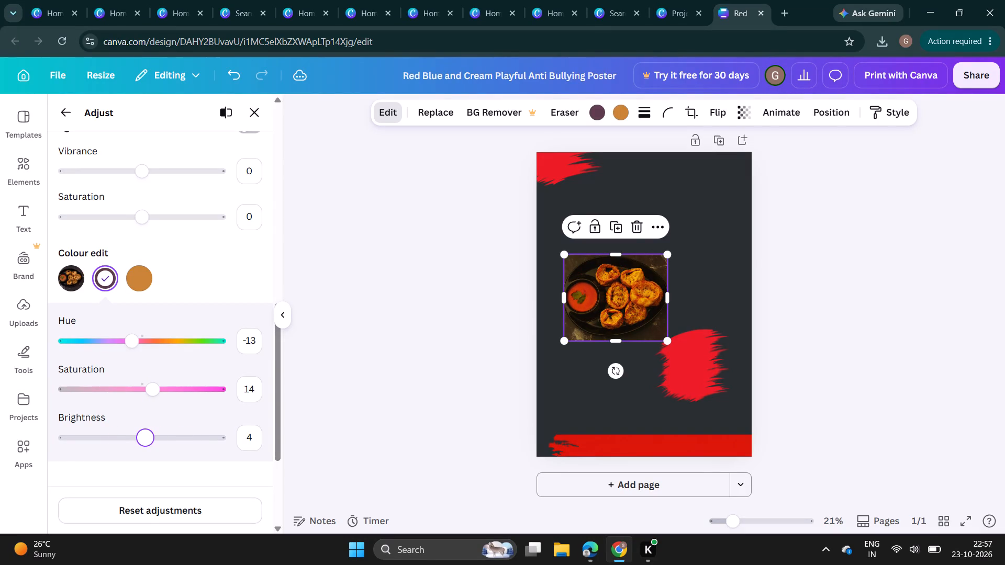
Set the momos photo's sharpness to 30.
{"action": "scroll", "coordinate": [188, 313], "scroll_direction": "down", "scroll_amount": 5}
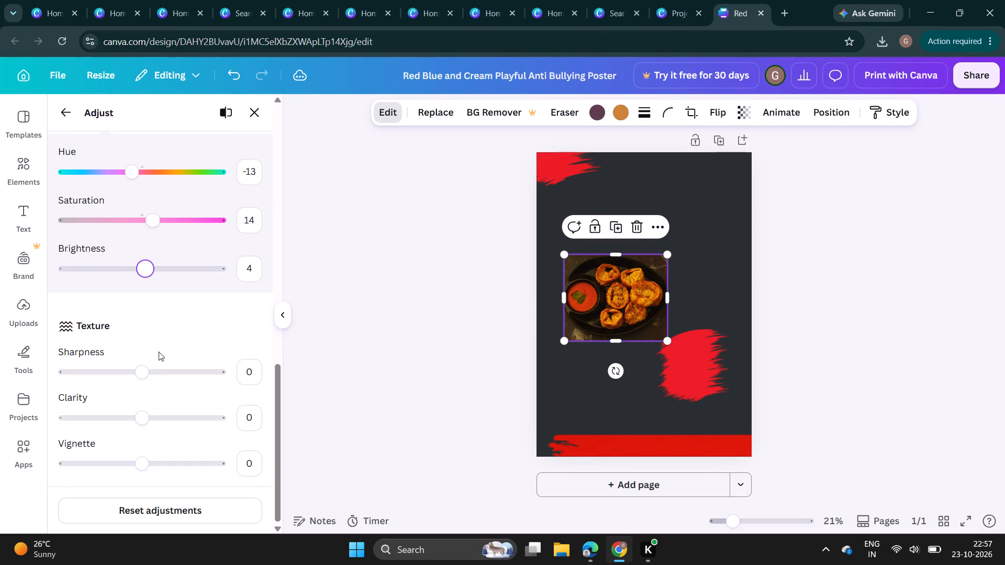
{"action": "left_click_drag", "start_coordinate": [137, 370], "coordinate": [255, 374]}
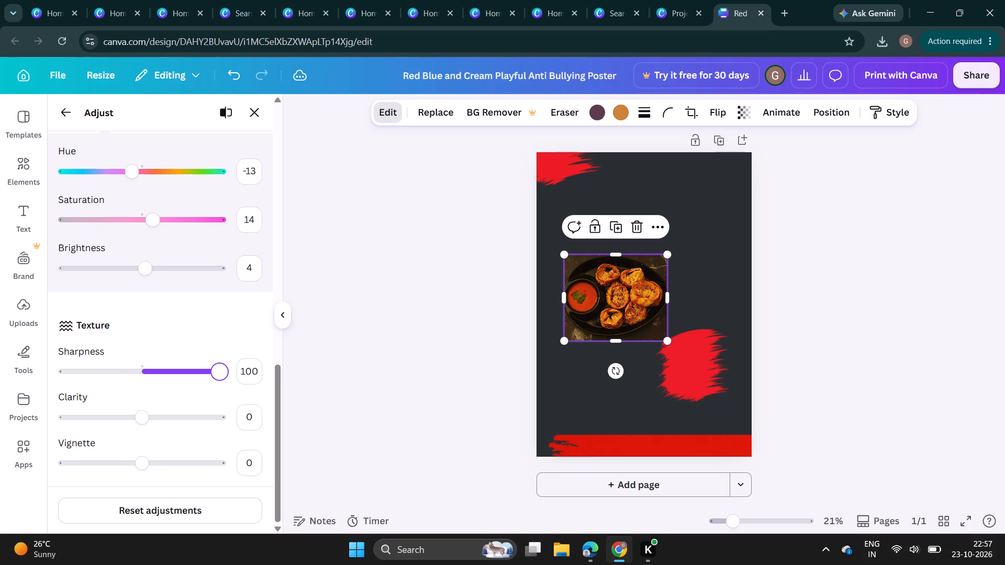
{"action": "left_click_drag", "start_coordinate": [255, 374], "coordinate": [173, 376]}
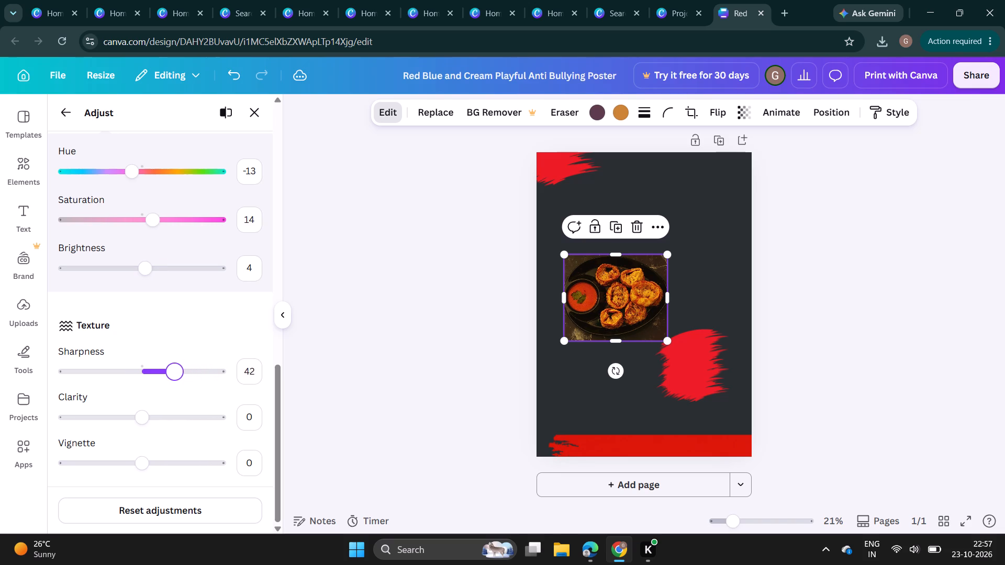
{"action": "left_click_drag", "start_coordinate": [173, 376], "coordinate": [166, 377]}
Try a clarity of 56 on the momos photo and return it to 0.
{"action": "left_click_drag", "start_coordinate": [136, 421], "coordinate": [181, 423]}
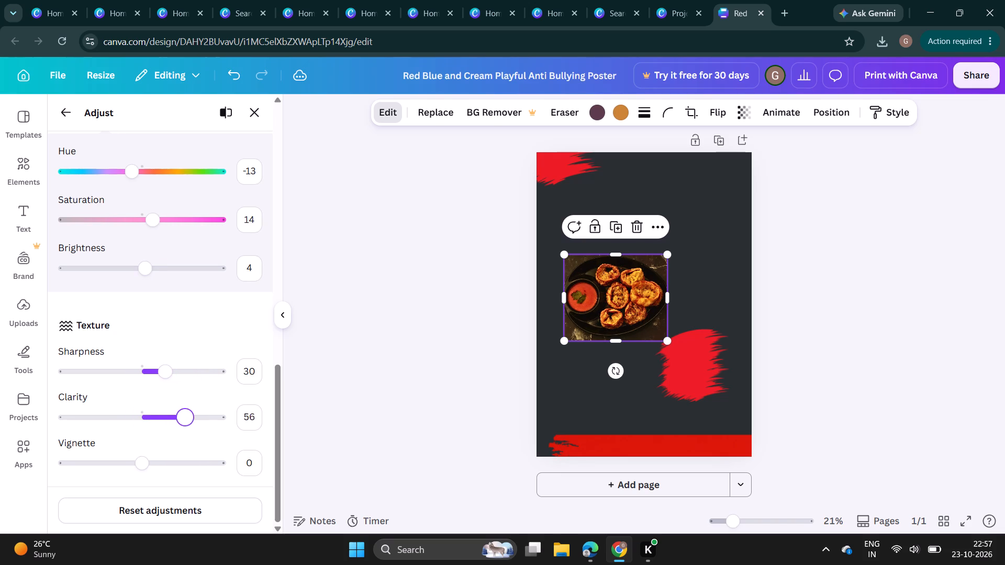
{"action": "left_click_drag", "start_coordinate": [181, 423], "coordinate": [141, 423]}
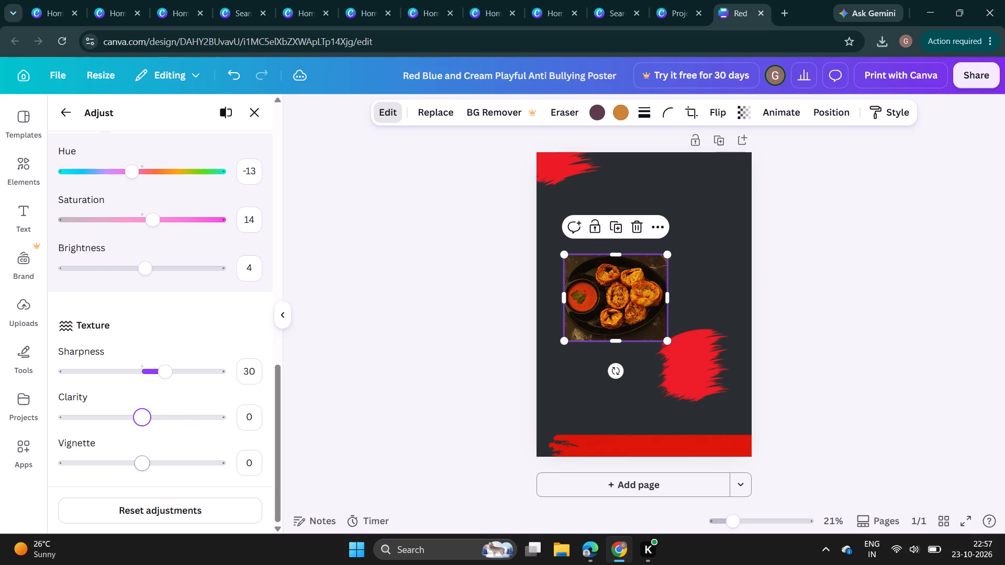
Add a vignette of 44 to the momos photo.
{"action": "left_click_drag", "start_coordinate": [144, 472], "coordinate": [228, 458]}
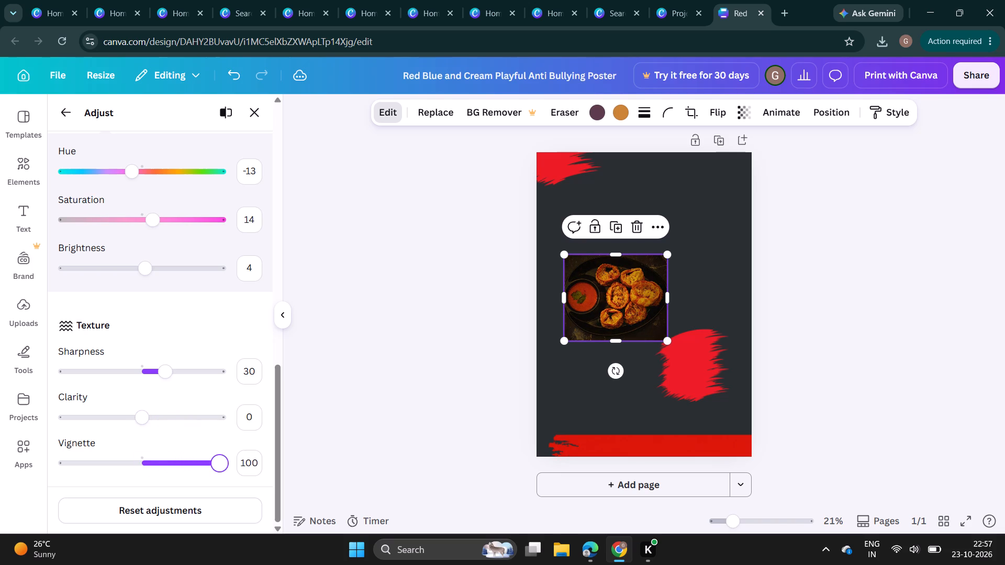
{"action": "left_click_drag", "start_coordinate": [228, 458], "coordinate": [177, 450]}
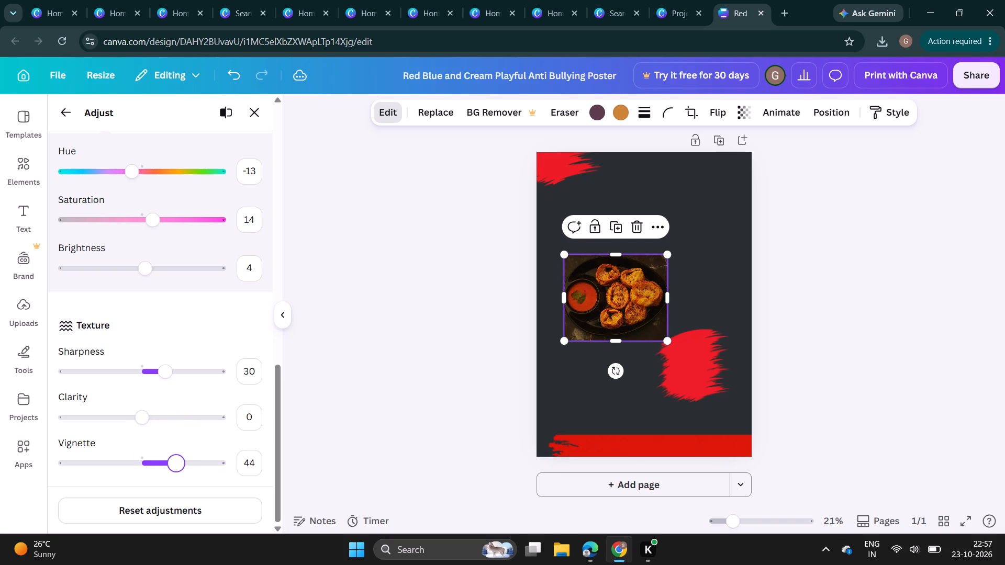
Set the momos photo's vignette to -7 and close its adjustments.
{"action": "left_click_drag", "start_coordinate": [177, 450], "coordinate": [169, 447]}
{"action": "left_click_drag", "start_coordinate": [169, 447], "coordinate": [137, 446]}
{"action": "left_click_drag", "start_coordinate": [137, 446], "coordinate": [132, 443]}
{"action": "left_click_drag", "start_coordinate": [132, 443], "coordinate": [136, 444]}
{"action": "left_click", "coordinate": [371, 395]}
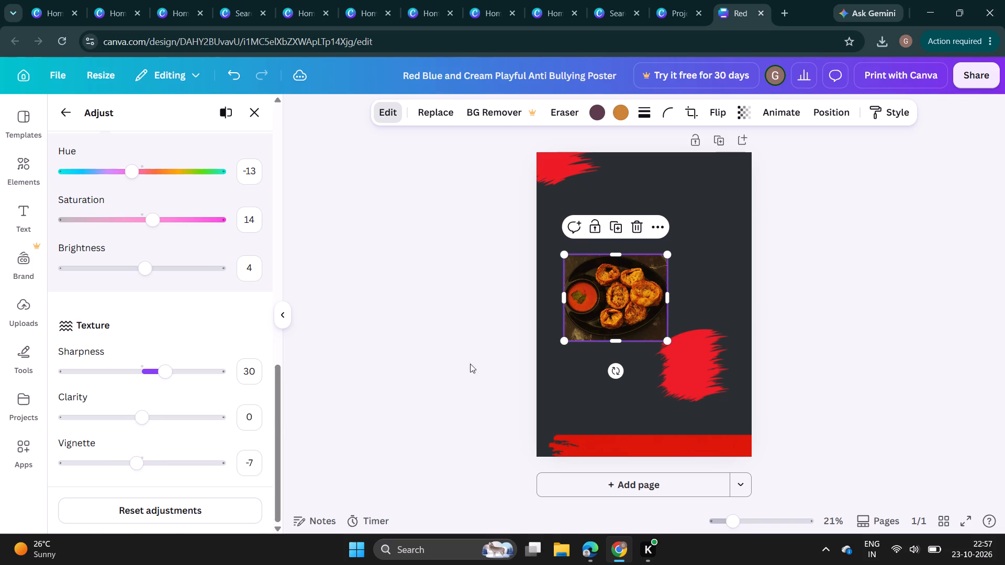
Browse back through the momos photo search results to look for another momos picture.
{"action": "scroll", "coordinate": [47, 427], "scroll_direction": "up", "scroll_amount": 3}
{"action": "scroll", "coordinate": [156, 311], "scroll_direction": "up", "scroll_amount": 4}
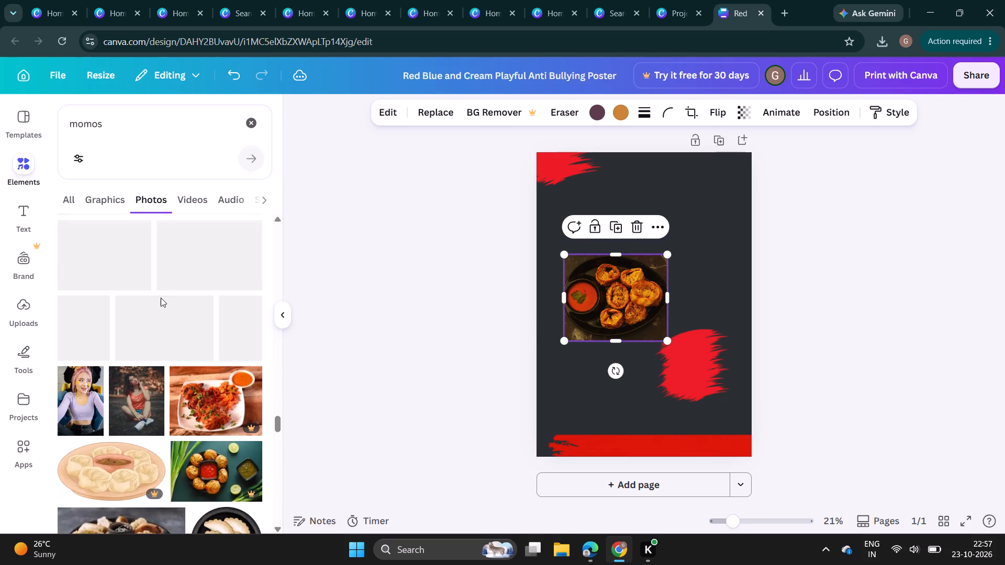
{"action": "scroll", "coordinate": [174, 299], "scroll_direction": "up", "scroll_amount": 9}
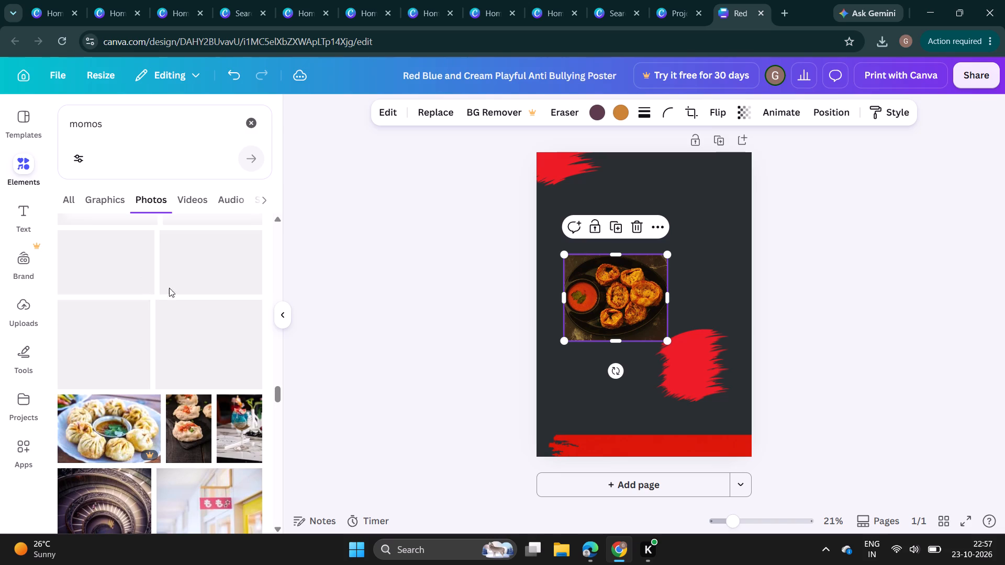
{"action": "scroll", "coordinate": [113, 429], "scroll_direction": "up", "scroll_amount": 5}
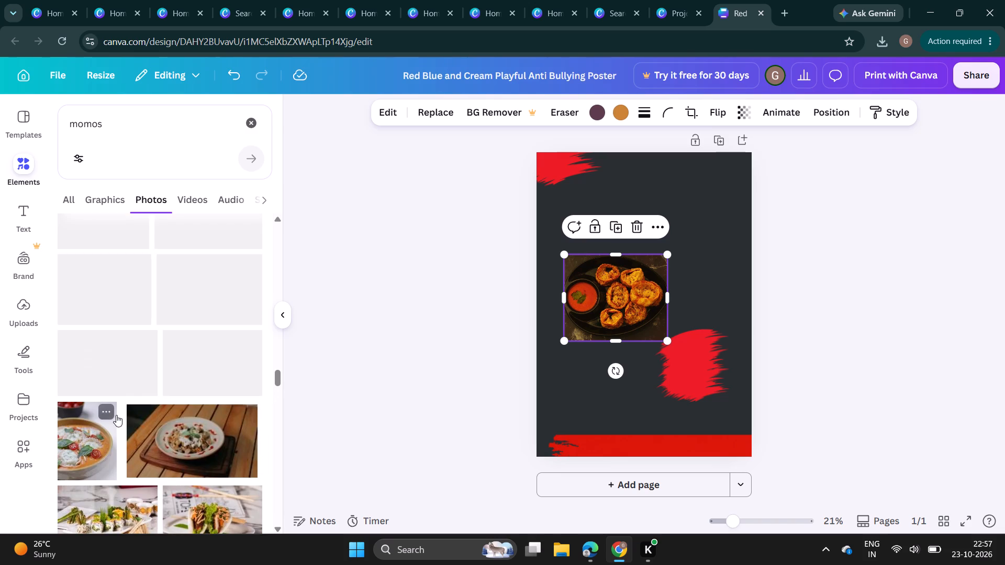
{"action": "scroll", "coordinate": [173, 428], "scroll_direction": "up", "scroll_amount": 5}
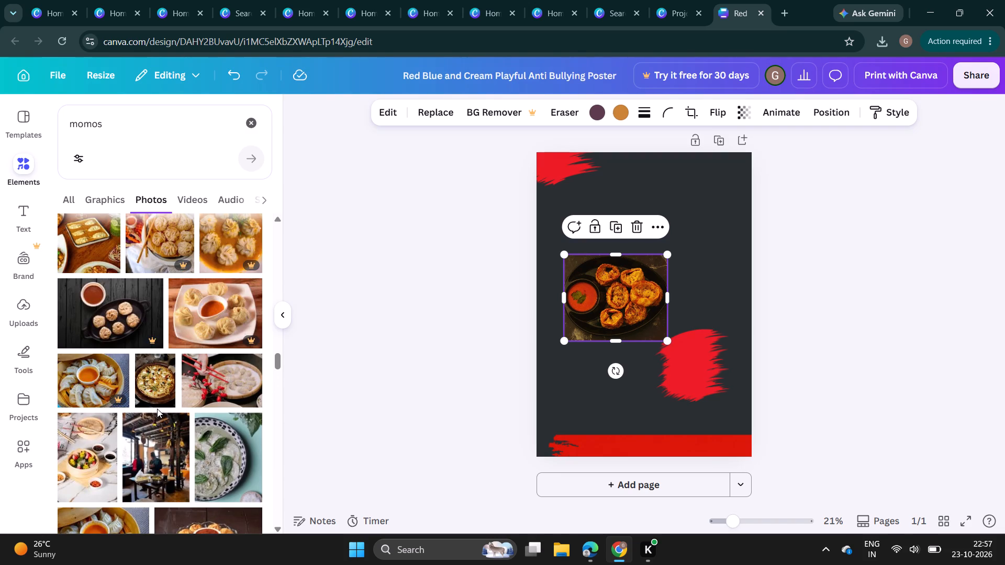
{"action": "scroll", "coordinate": [157, 404], "scroll_direction": "up", "scroll_amount": 5}
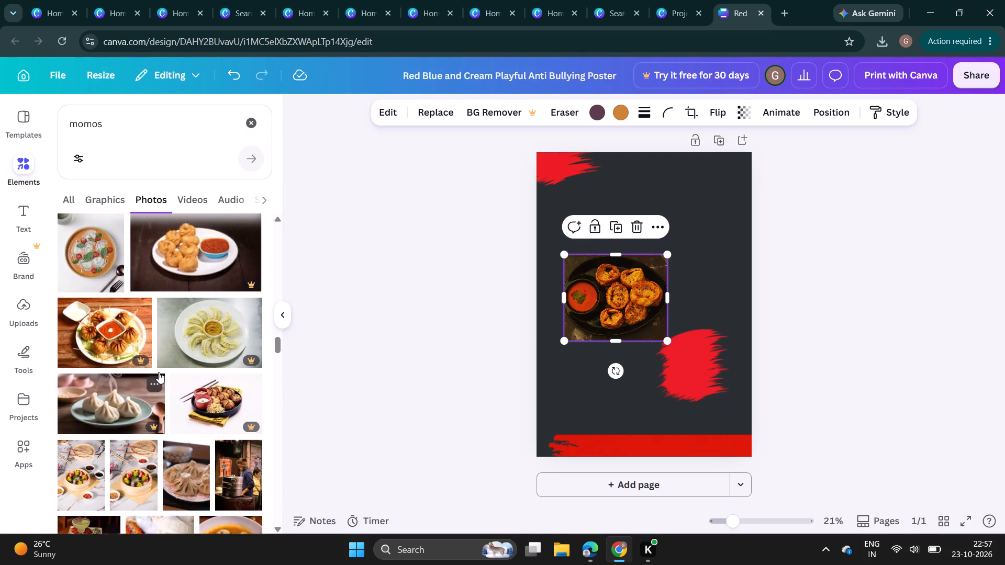
{"action": "scroll", "coordinate": [163, 366], "scroll_direction": "up", "scroll_amount": 4}
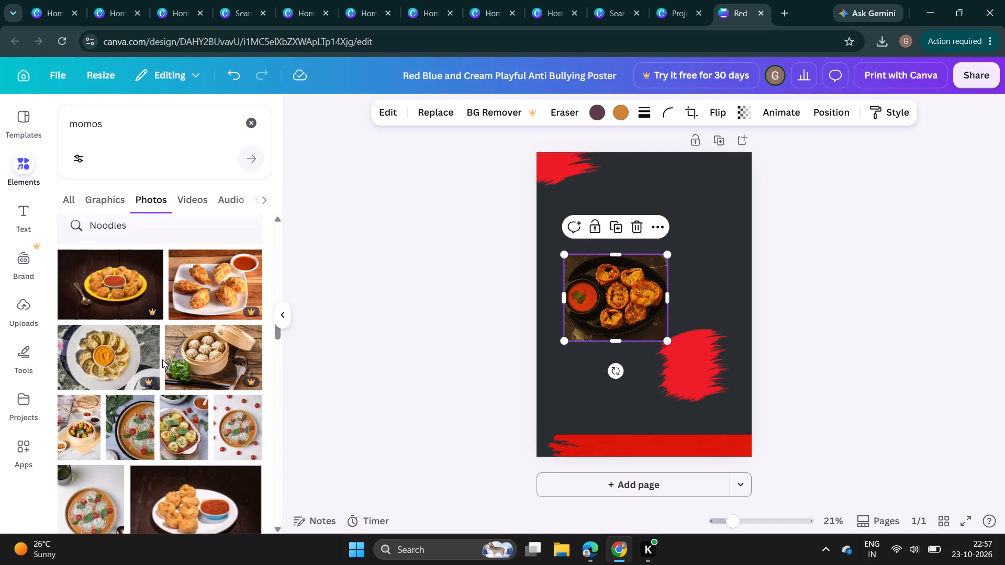
{"action": "scroll", "coordinate": [157, 359], "scroll_direction": "up", "scroll_amount": 5}
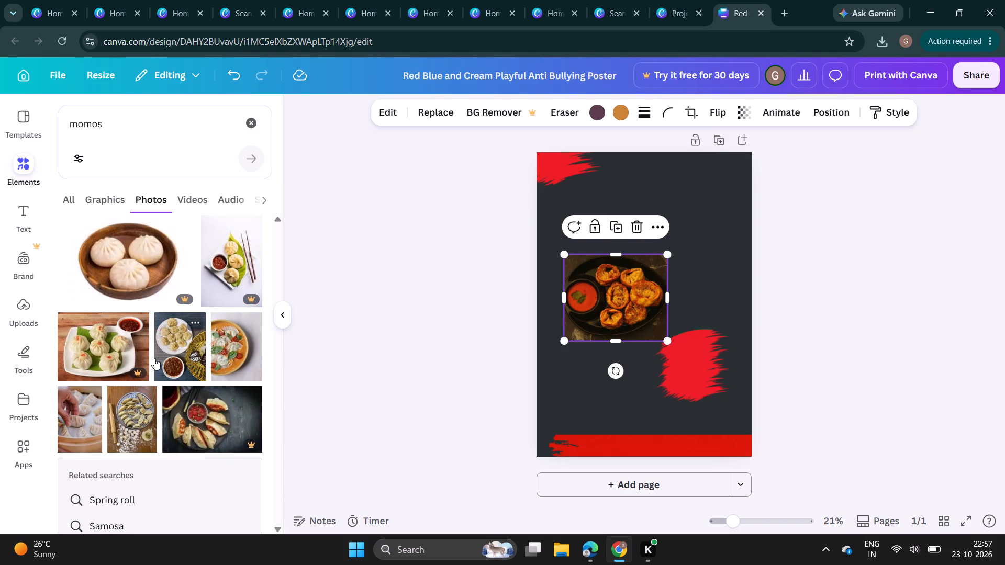
{"action": "scroll", "coordinate": [154, 358], "scroll_direction": "up", "scroll_amount": 6}
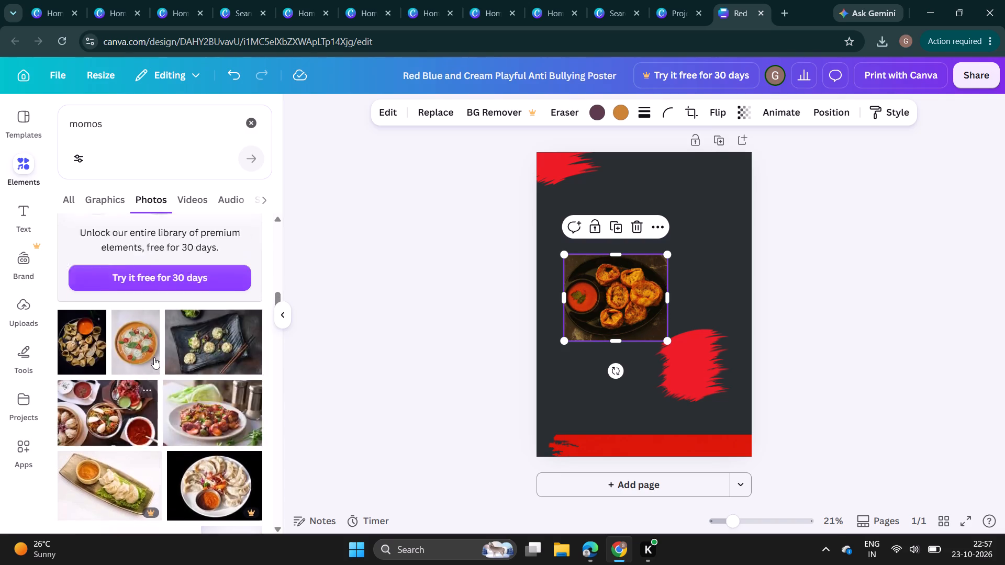
{"action": "scroll", "coordinate": [154, 357], "scroll_direction": "up", "scroll_amount": 4}
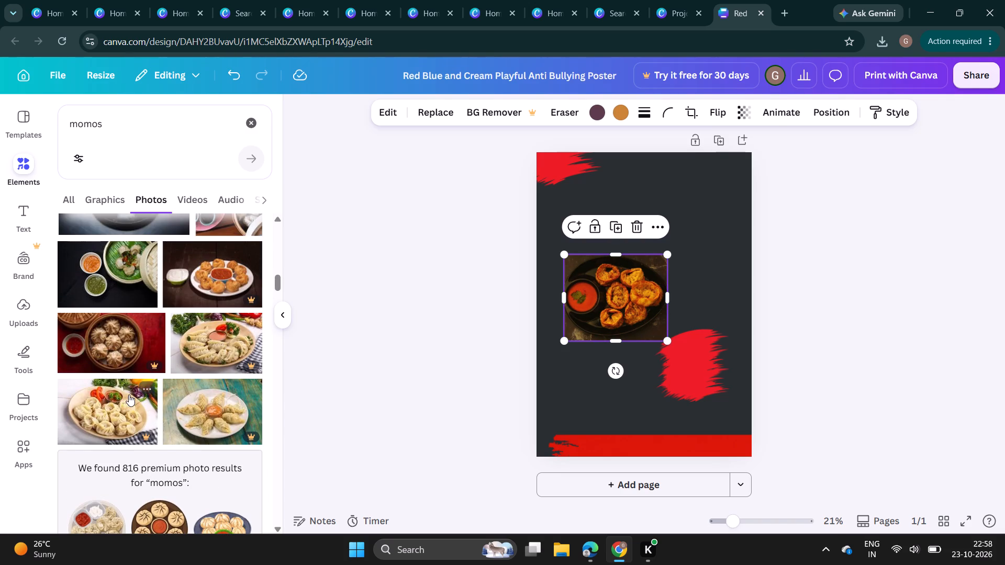
{"action": "scroll", "coordinate": [129, 389], "scroll_direction": "up", "scroll_amount": 4}
{"action": "scroll", "coordinate": [119, 438], "scroll_direction": "up", "scroll_amount": 9}
{"action": "scroll", "coordinate": [116, 418], "scroll_direction": "down", "scroll_amount": 4}
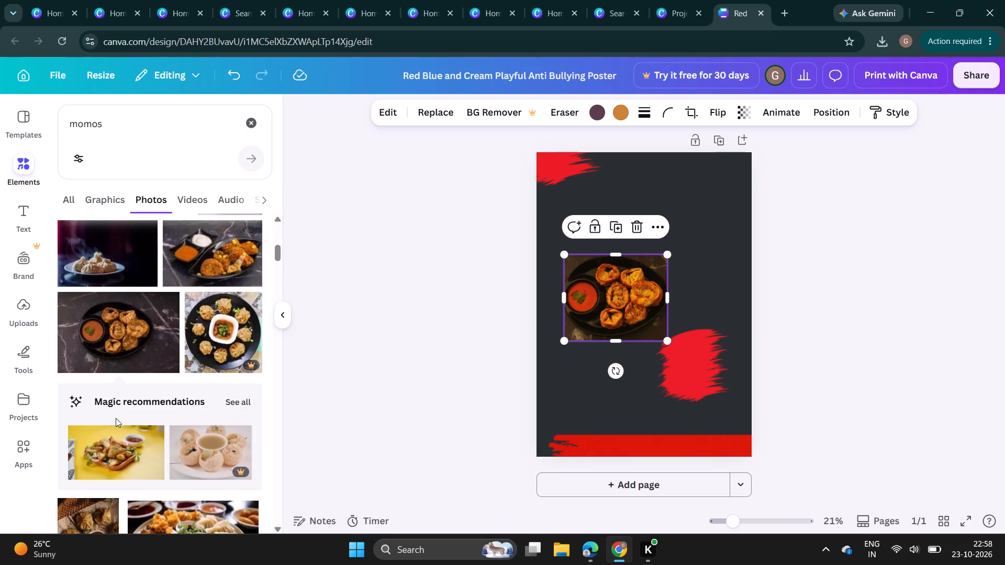
{"action": "scroll", "coordinate": [116, 418], "scroll_direction": "up", "scroll_amount": 9}
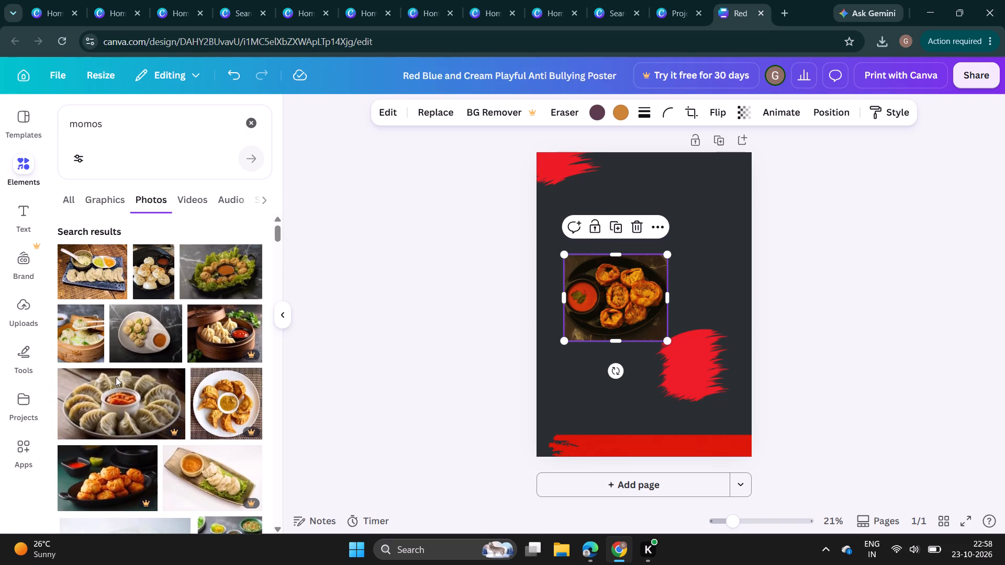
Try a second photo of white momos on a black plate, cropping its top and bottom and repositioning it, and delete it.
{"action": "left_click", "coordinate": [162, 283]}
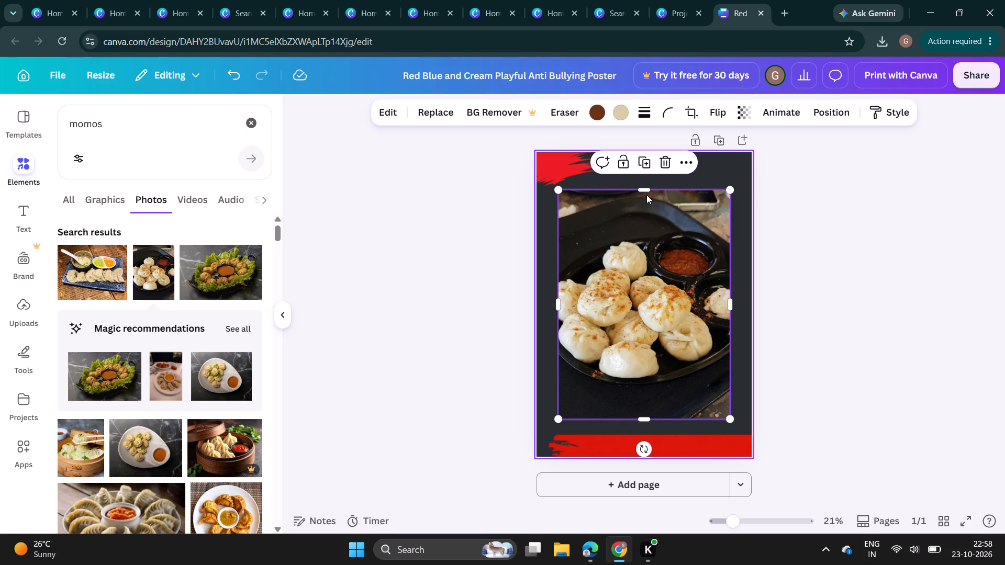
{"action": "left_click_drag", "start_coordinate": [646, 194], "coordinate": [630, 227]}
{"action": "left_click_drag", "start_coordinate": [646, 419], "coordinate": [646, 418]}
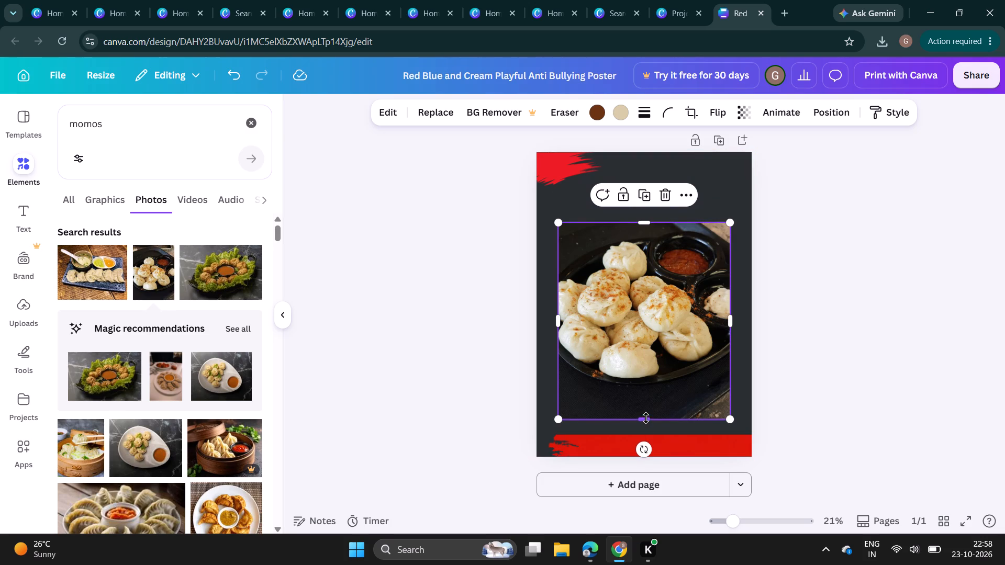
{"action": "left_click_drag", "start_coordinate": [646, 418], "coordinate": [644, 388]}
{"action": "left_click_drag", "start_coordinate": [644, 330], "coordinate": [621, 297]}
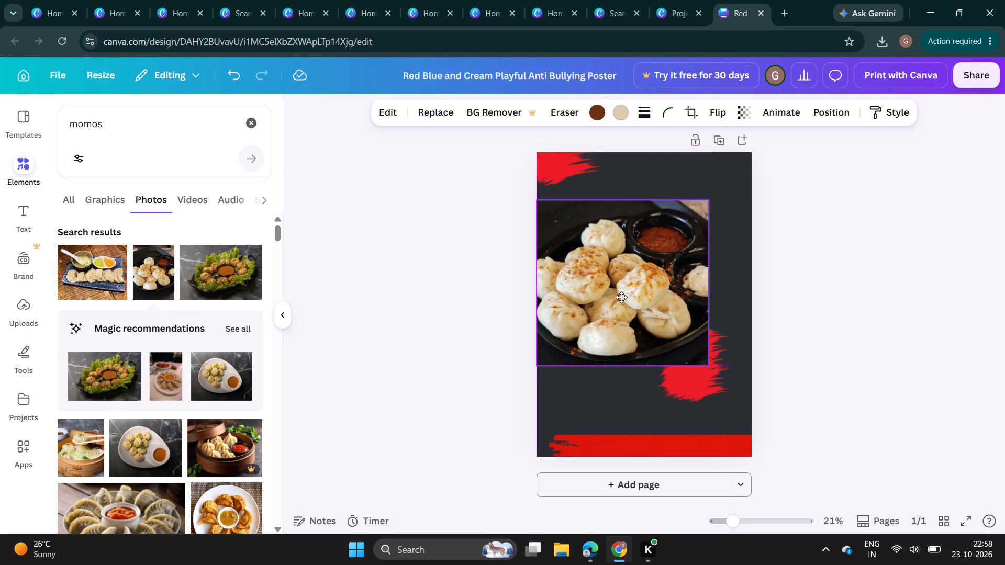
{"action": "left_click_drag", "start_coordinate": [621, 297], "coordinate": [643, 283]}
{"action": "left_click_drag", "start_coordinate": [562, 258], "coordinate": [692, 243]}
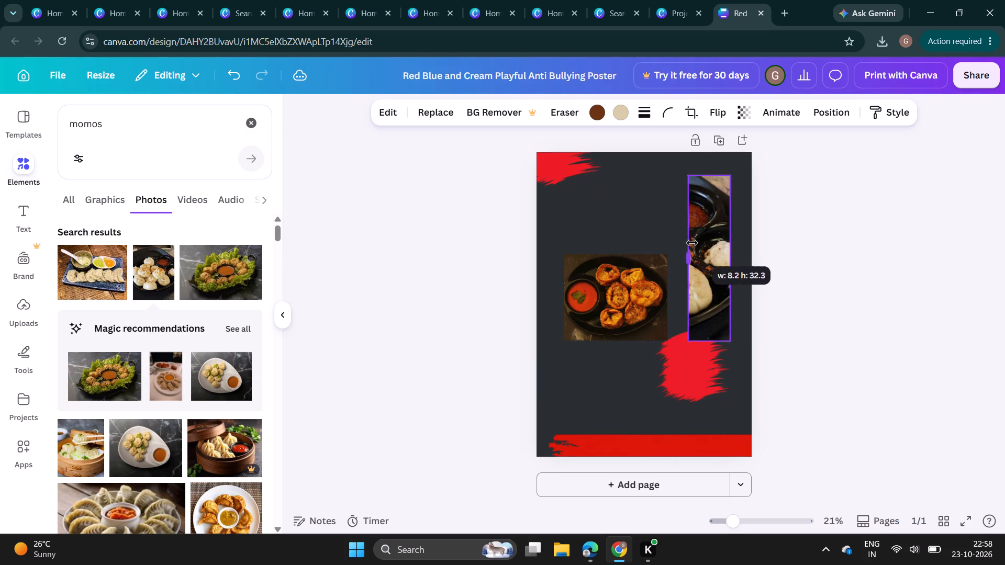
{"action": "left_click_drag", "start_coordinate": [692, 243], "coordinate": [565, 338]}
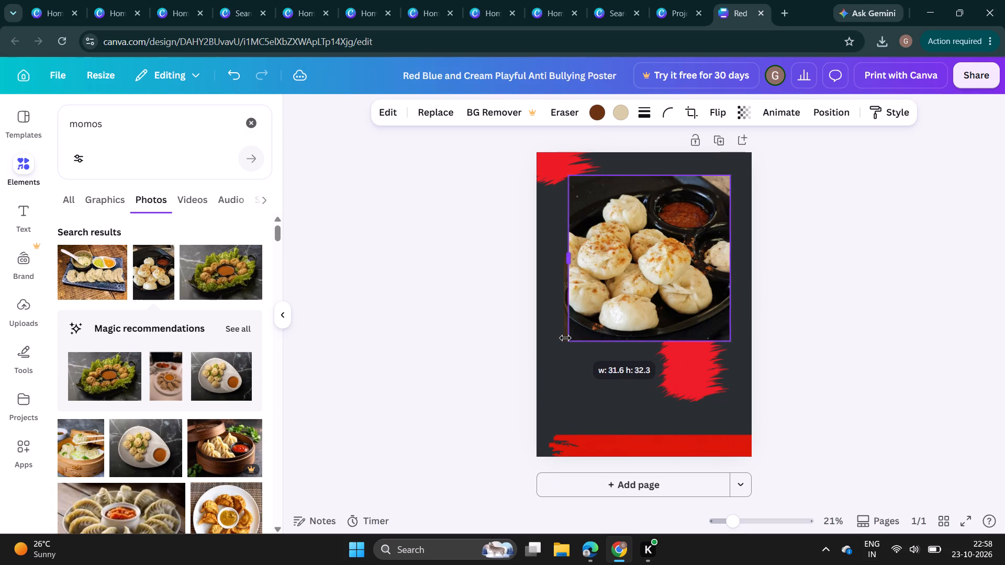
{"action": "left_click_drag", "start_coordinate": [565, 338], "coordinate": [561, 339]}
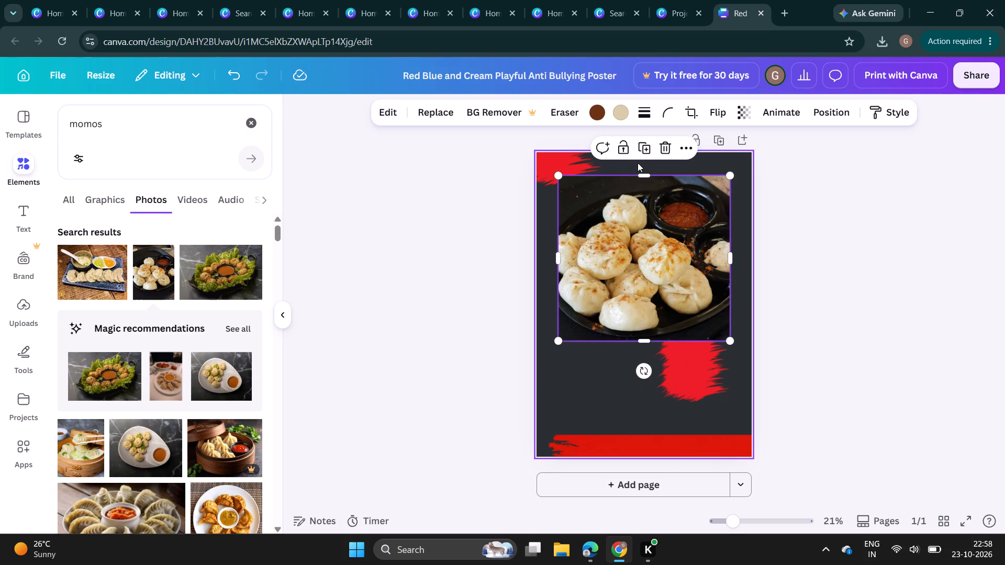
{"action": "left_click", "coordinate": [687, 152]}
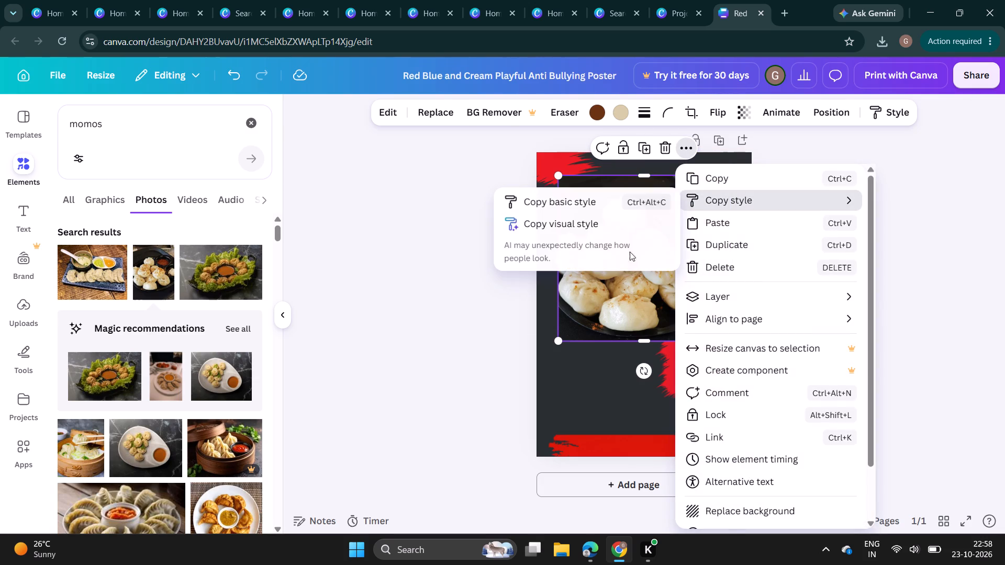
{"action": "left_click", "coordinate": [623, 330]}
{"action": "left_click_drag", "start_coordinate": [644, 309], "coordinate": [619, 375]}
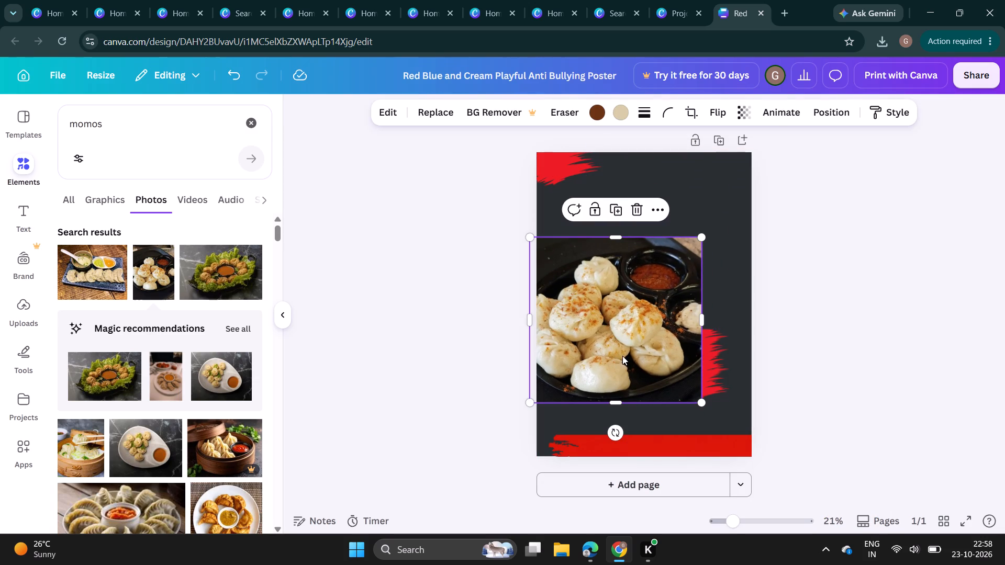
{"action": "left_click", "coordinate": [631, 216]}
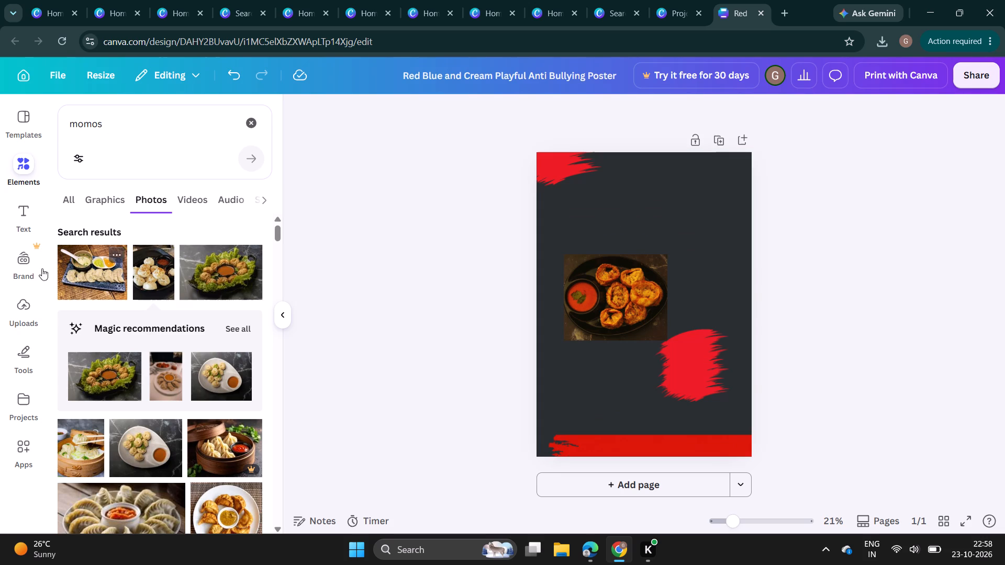
Add a text box reading "Small Bites Big Happiness" with each word on its own line.
{"action": "left_click", "coordinate": [23, 215]}
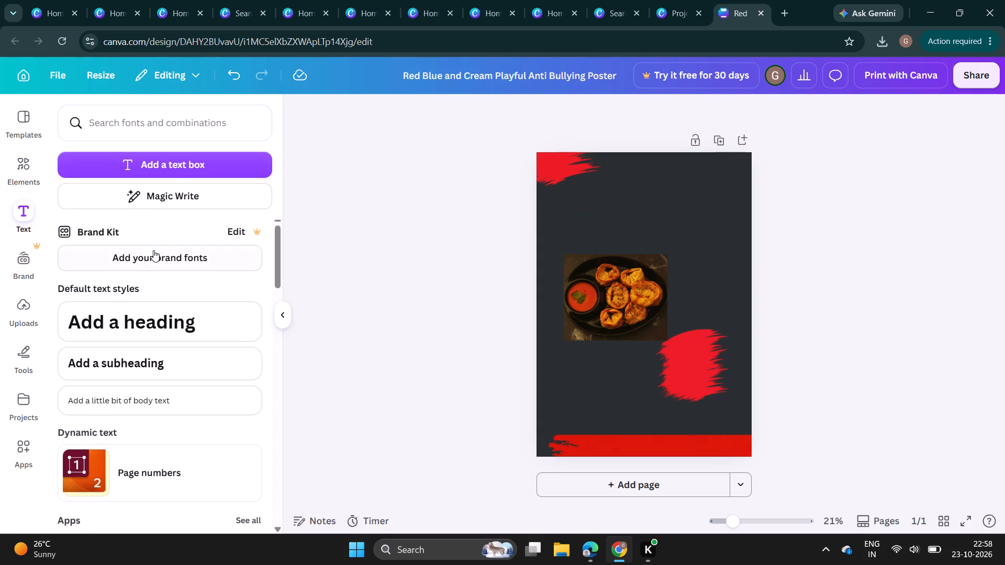
{"action": "left_click", "coordinate": [171, 167]}
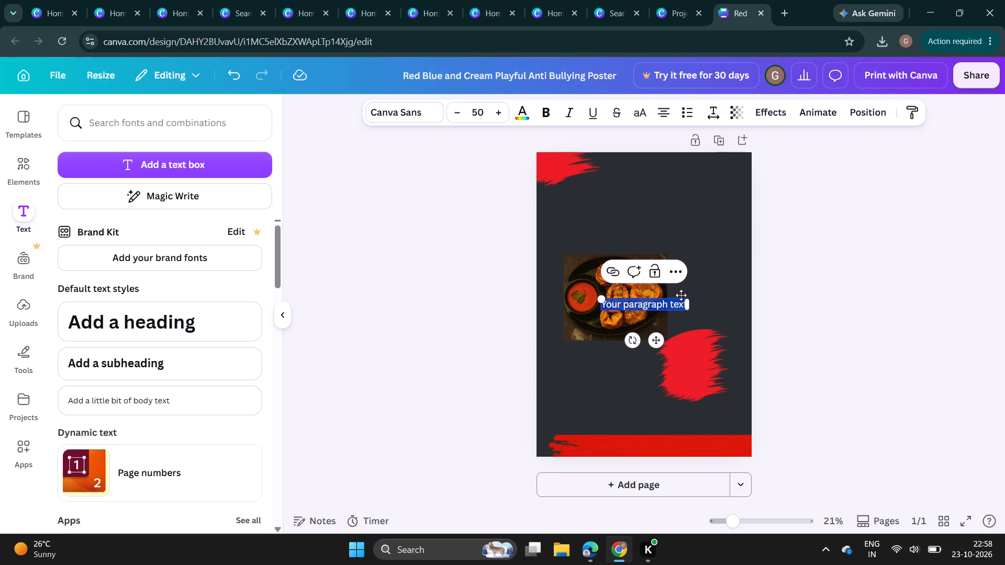
{"action": "left_click_drag", "start_coordinate": [663, 306], "coordinate": [662, 302]}
{"action": "left_click_drag", "start_coordinate": [662, 302], "coordinate": [639, 223]}
{"action": "left_click", "coordinate": [721, 302]}
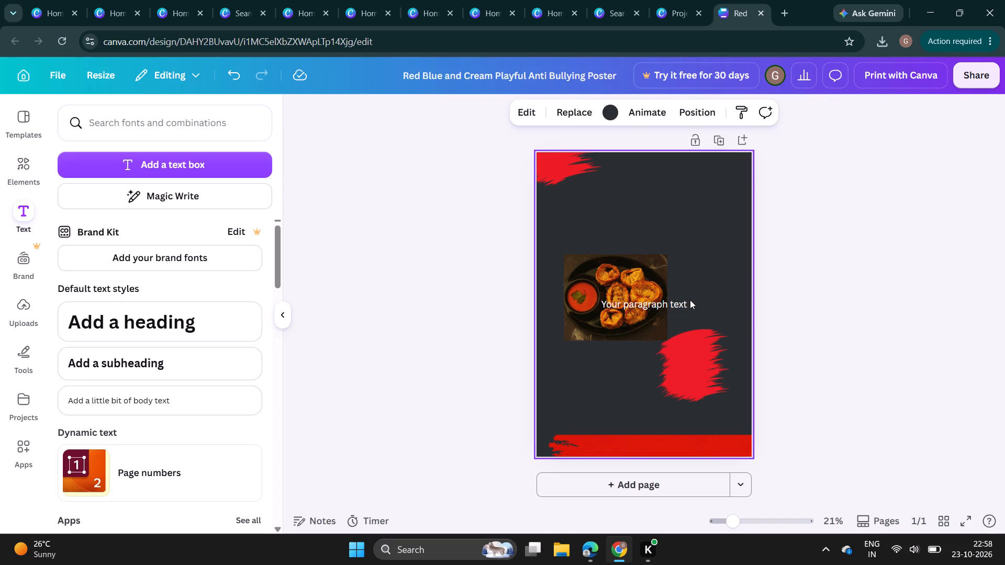
{"action": "left_click", "coordinate": [686, 300]}
{"action": "left_click", "coordinate": [682, 300]}
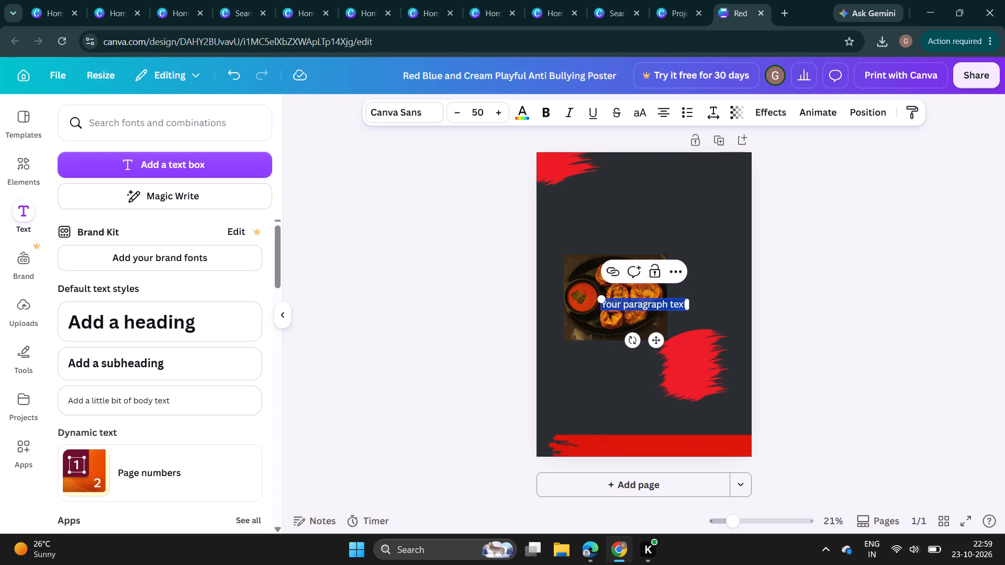
{"action": "key", "text": "BackSpace"}
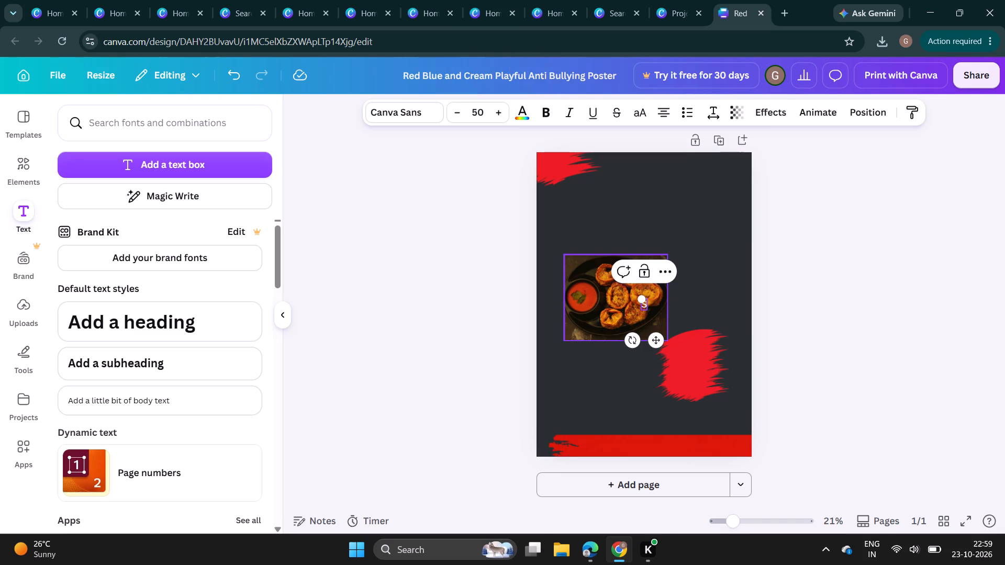
{"action": "type", "text": "mall"}
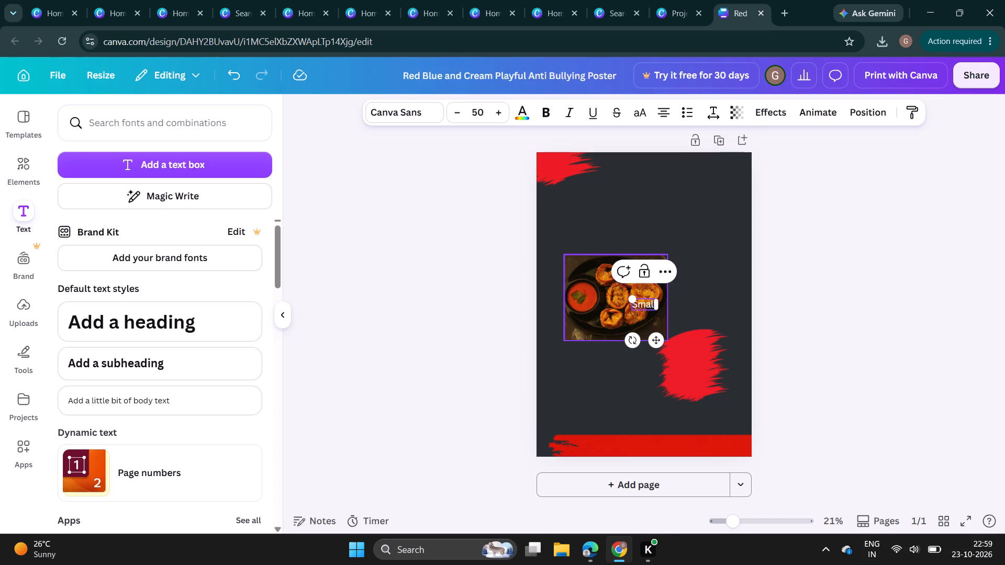
{"action": "key", "text": "space"}
{"action": "key", "text": "Return"}
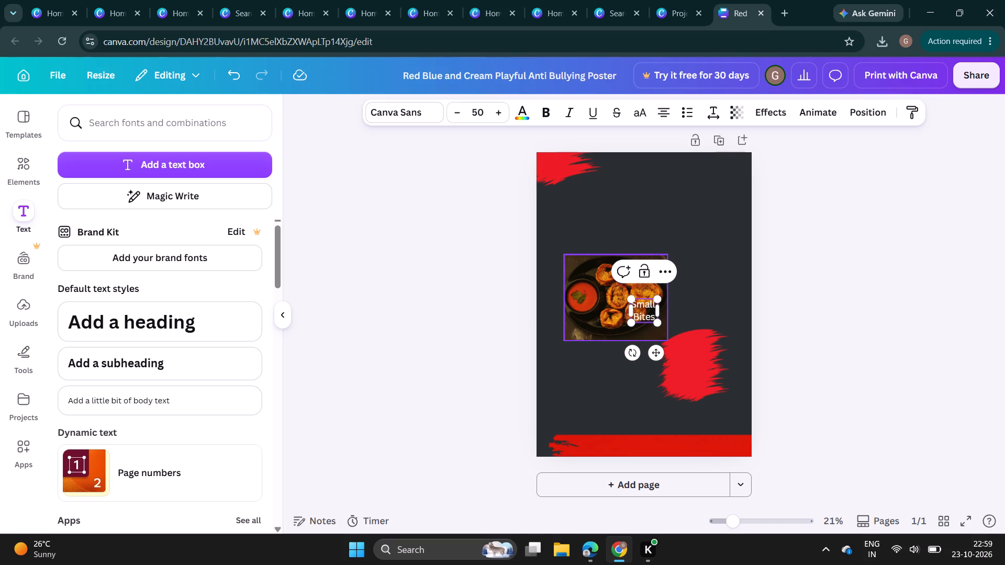
{"action": "key", "text": "Return"}
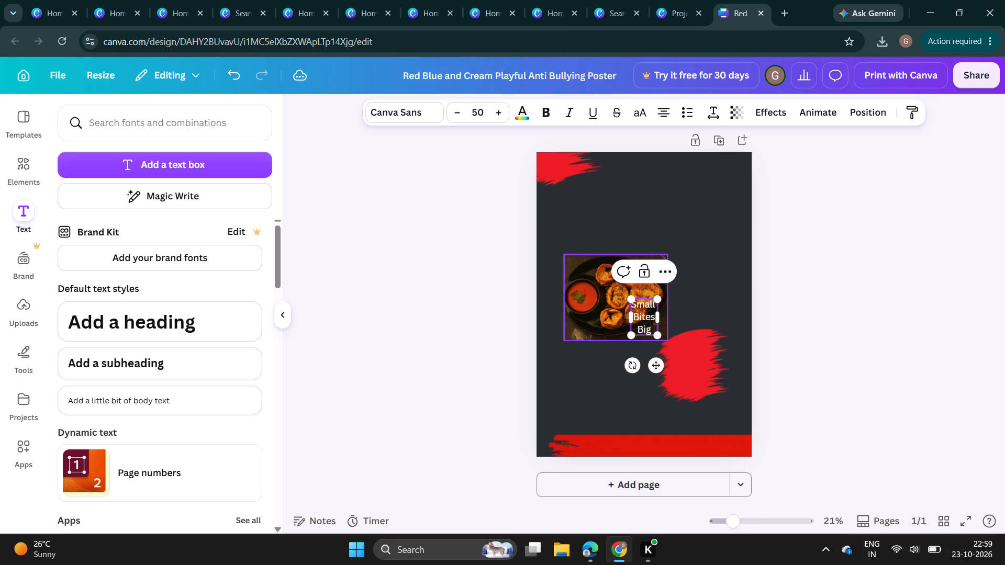
{"action": "key", "text": "Return"}
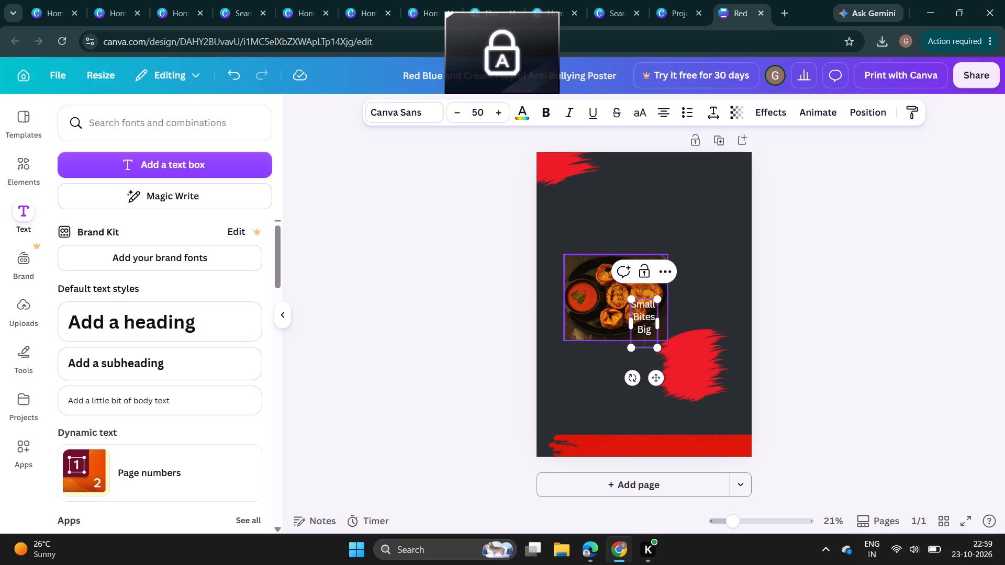
{"action": "type", "text": "appi"}
{"action": "type", "text": "ness"}
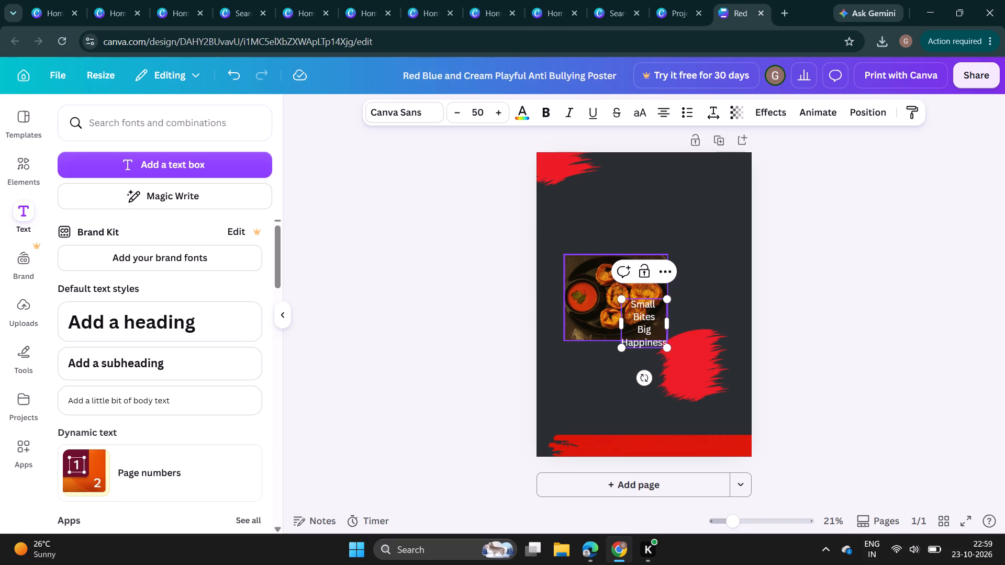
Move the "Small Bites Big Happiness" text off the momos photo to the empty area just above it.
{"action": "left_click_drag", "start_coordinate": [647, 333], "coordinate": [621, 287]}
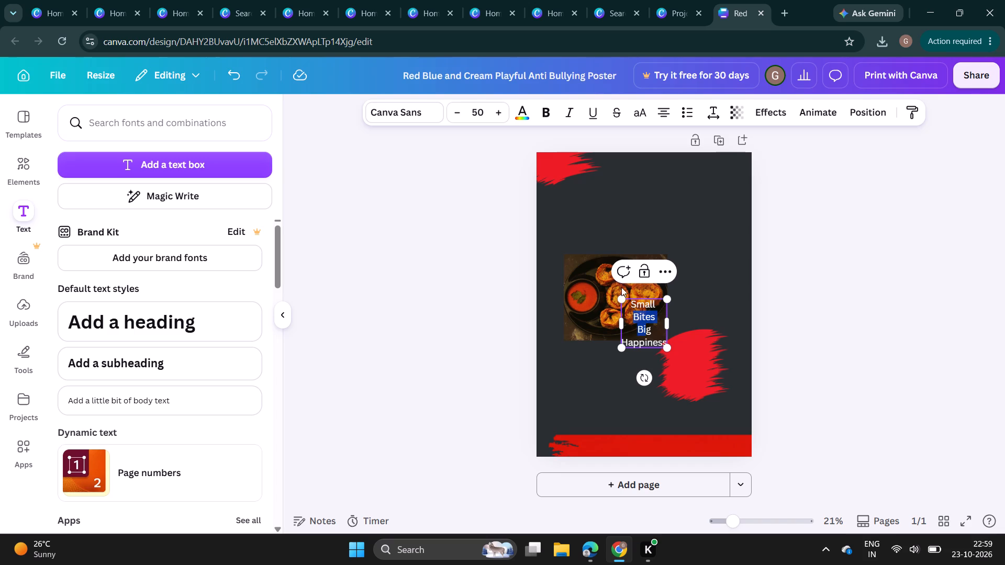
{"action": "left_click_drag", "start_coordinate": [621, 287], "coordinate": [601, 245]}
{"action": "left_click", "coordinate": [666, 220]}
{"action": "left_click_drag", "start_coordinate": [645, 323], "coordinate": [590, 228]}
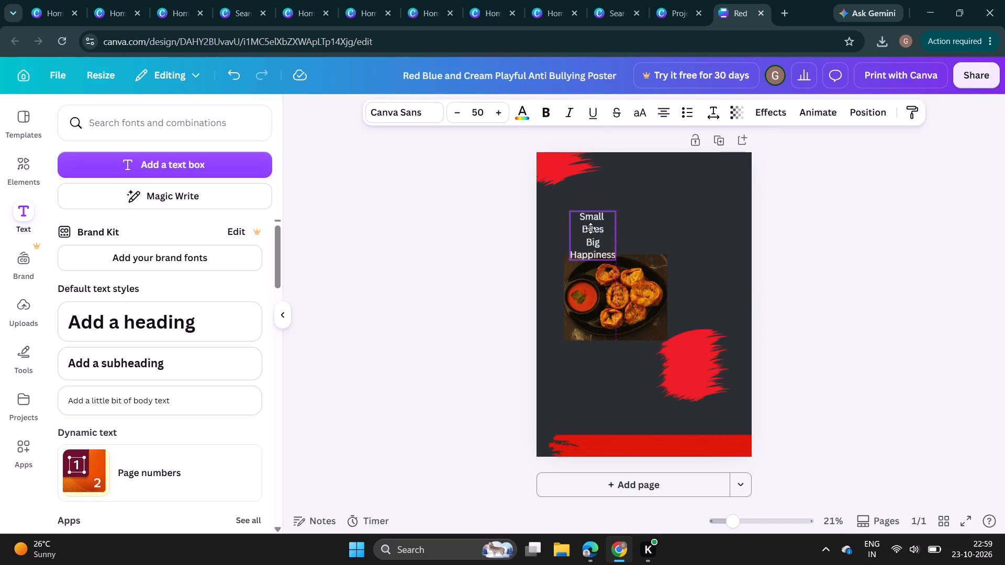
{"action": "left_click_drag", "start_coordinate": [590, 228], "coordinate": [586, 222]}
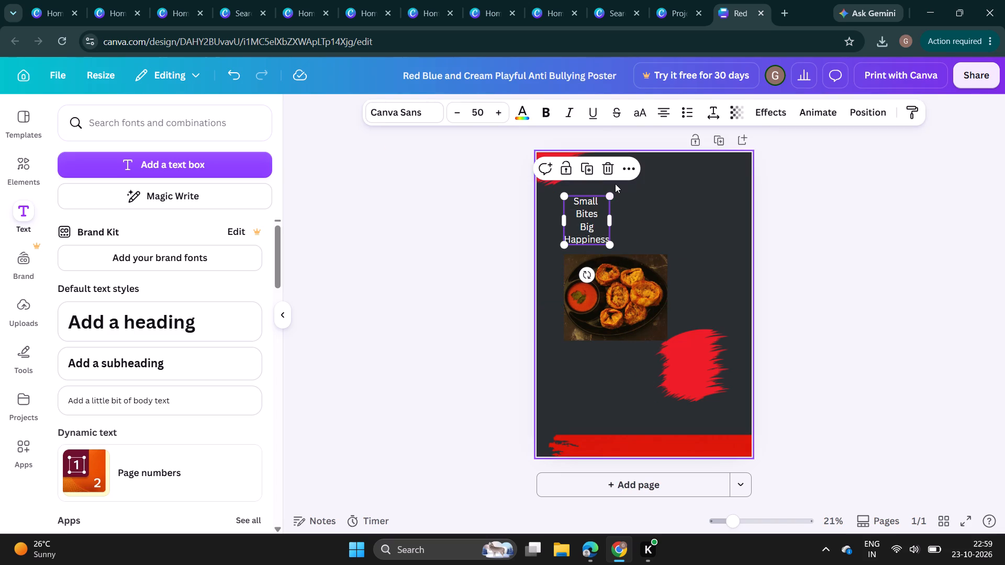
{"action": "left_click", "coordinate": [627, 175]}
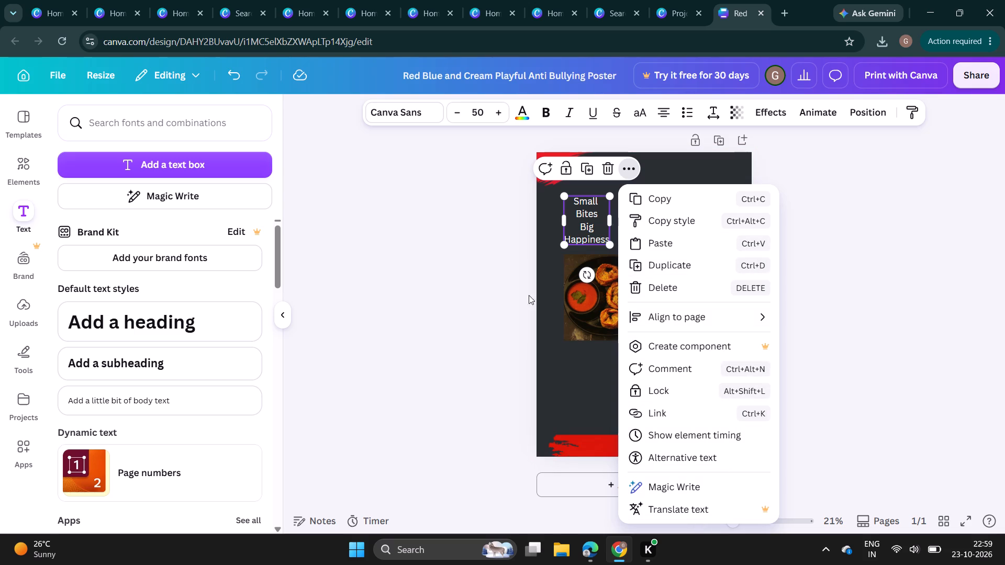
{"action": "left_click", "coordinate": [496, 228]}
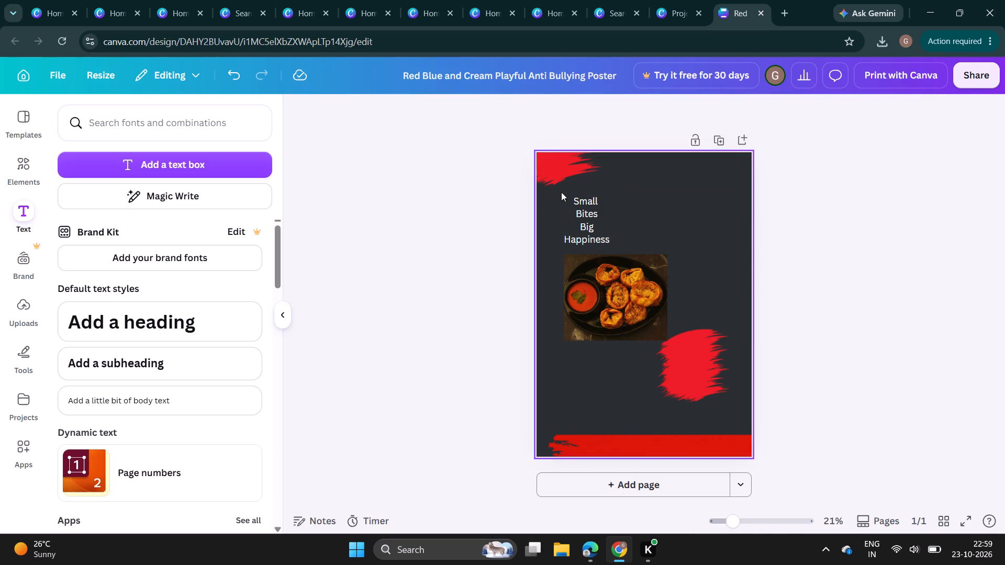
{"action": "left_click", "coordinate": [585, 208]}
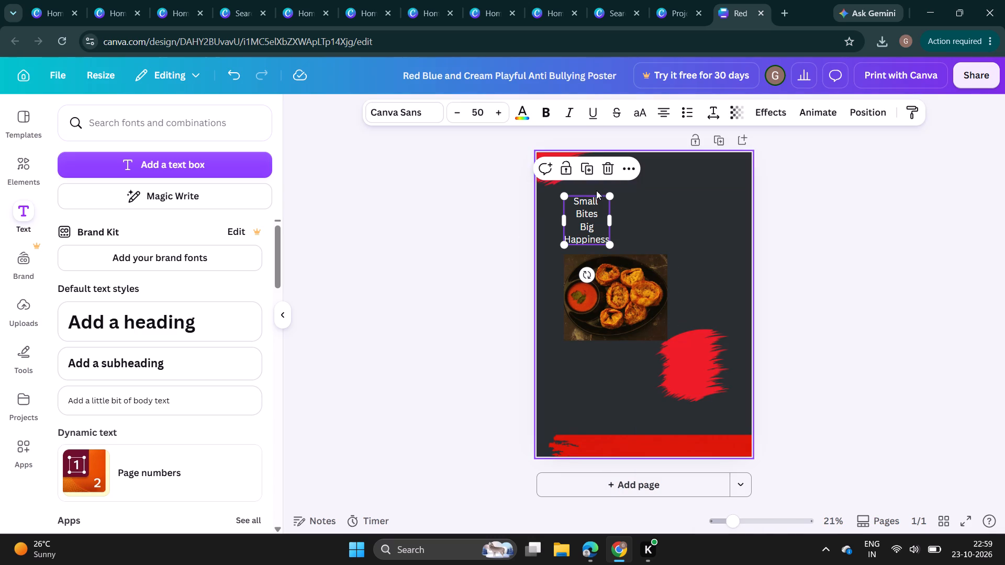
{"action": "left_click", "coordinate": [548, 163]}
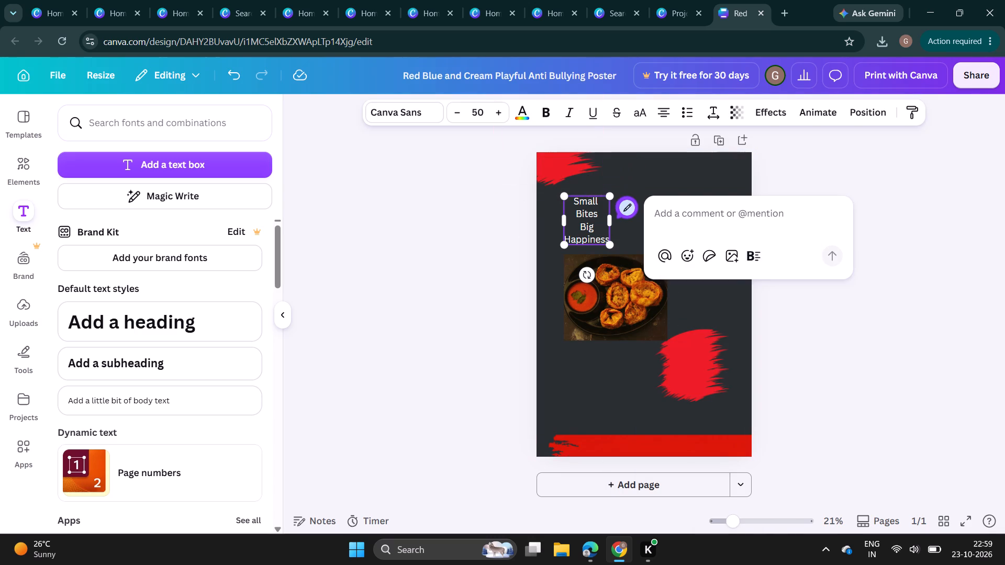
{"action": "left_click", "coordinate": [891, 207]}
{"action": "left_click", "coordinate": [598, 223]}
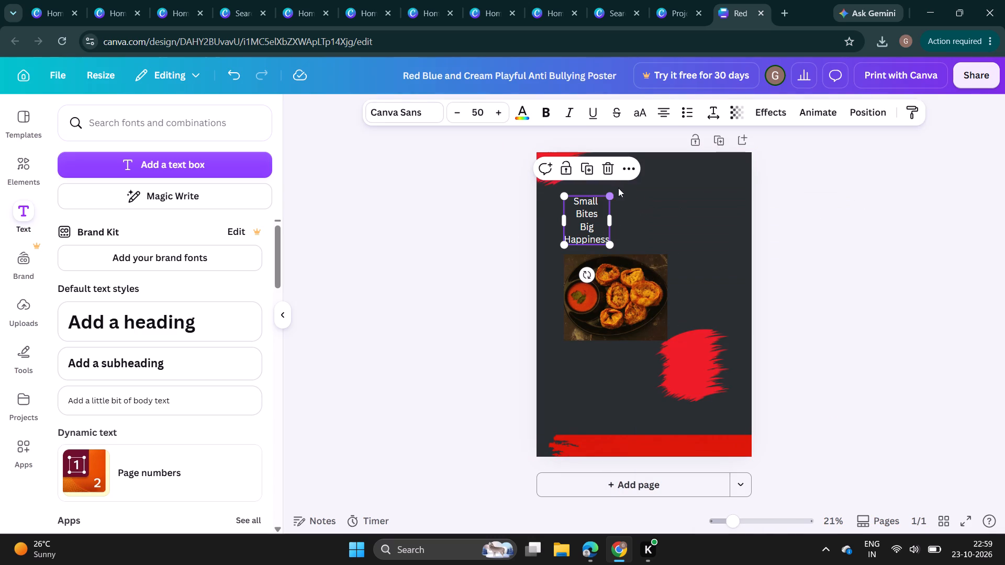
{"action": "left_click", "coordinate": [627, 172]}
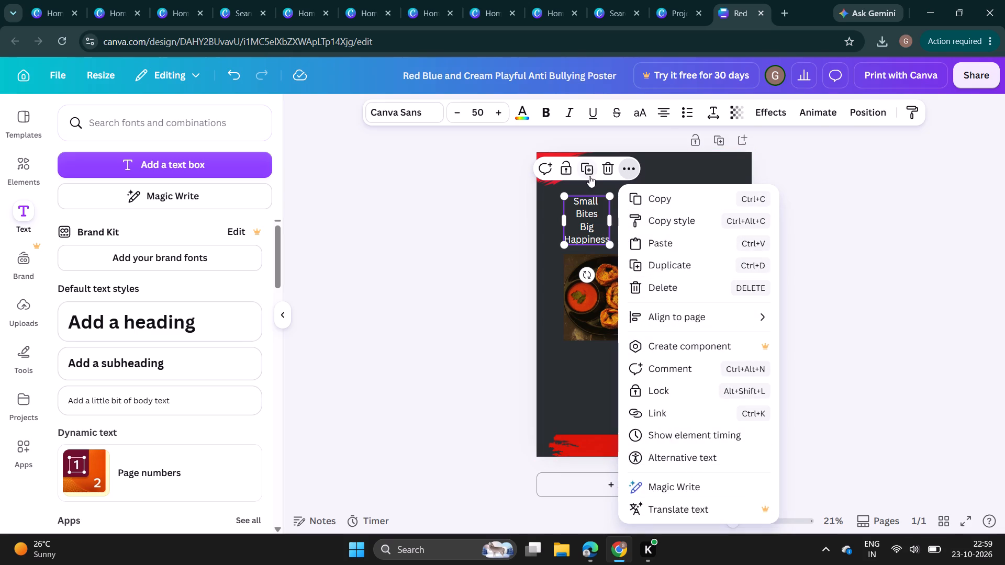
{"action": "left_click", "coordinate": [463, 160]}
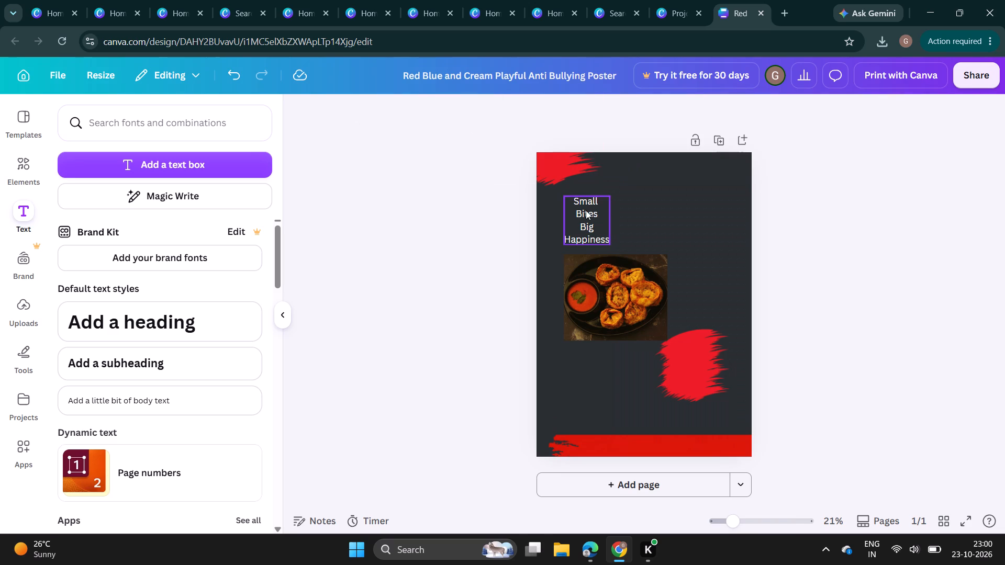
Tilt the slogan slightly anticlockwise and nudge it up toward the red brush stroke at the poster's top.
{"action": "left_click", "coordinate": [586, 210]}
{"action": "left_click_drag", "start_coordinate": [582, 196], "coordinate": [552, 202]}
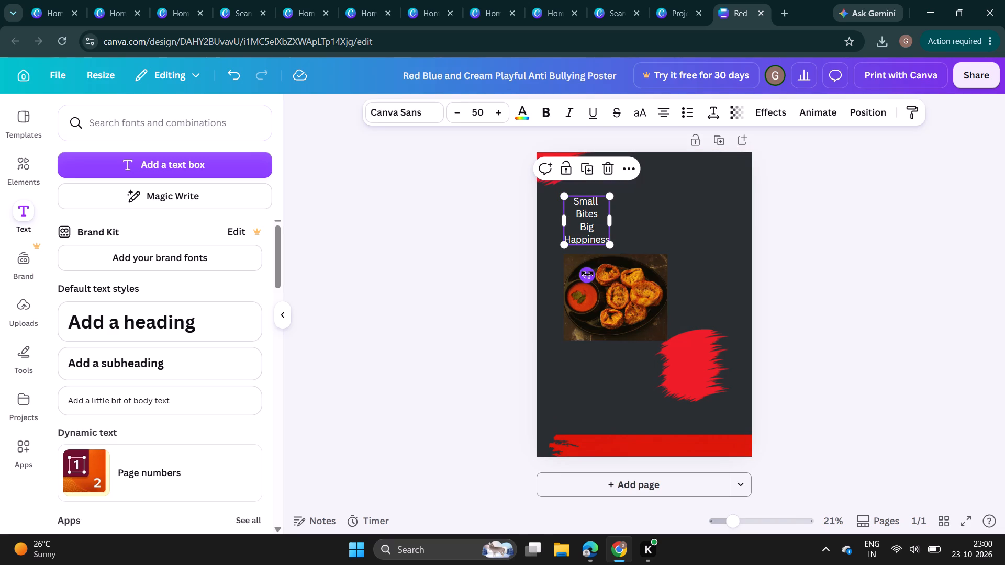
{"action": "left_click_drag", "start_coordinate": [587, 274], "coordinate": [584, 250]}
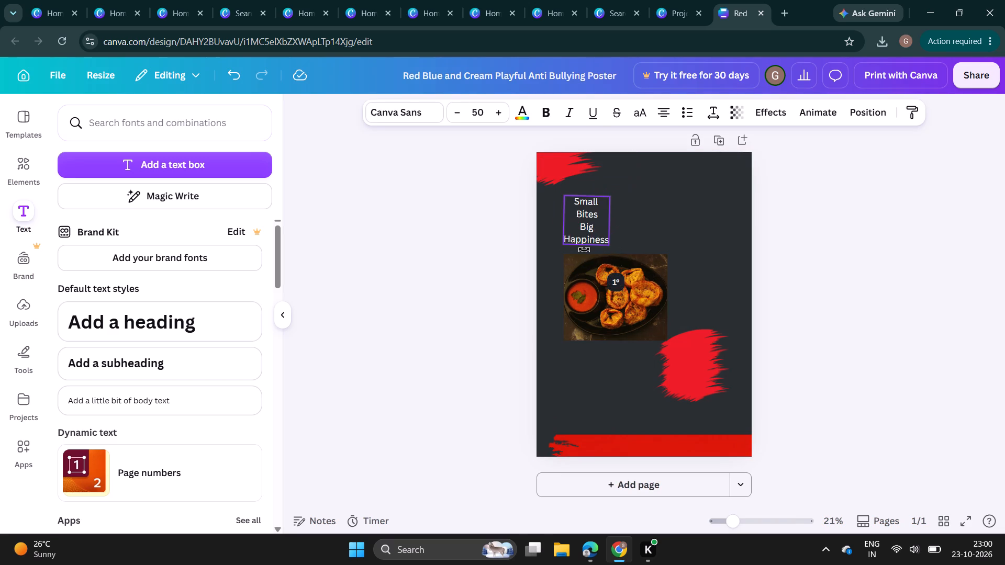
{"action": "left_click_drag", "start_coordinate": [584, 250], "coordinate": [594, 246]}
{"action": "left_click_drag", "start_coordinate": [588, 220], "coordinate": [584, 215]}
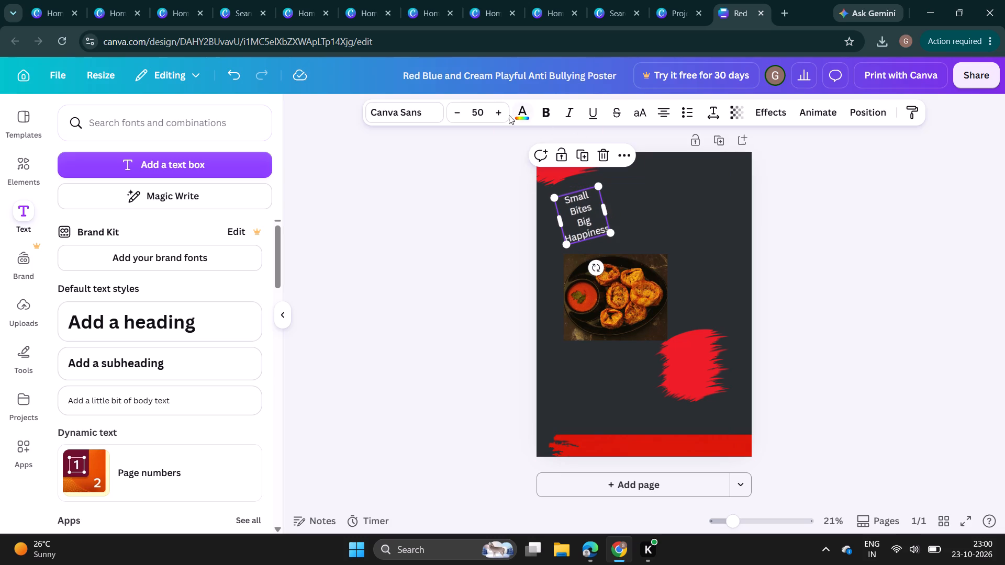
Recolour the slogan text, trying the yellow and orange default solid colours and settling on the light coral orange.
{"action": "left_click", "coordinate": [521, 110]}
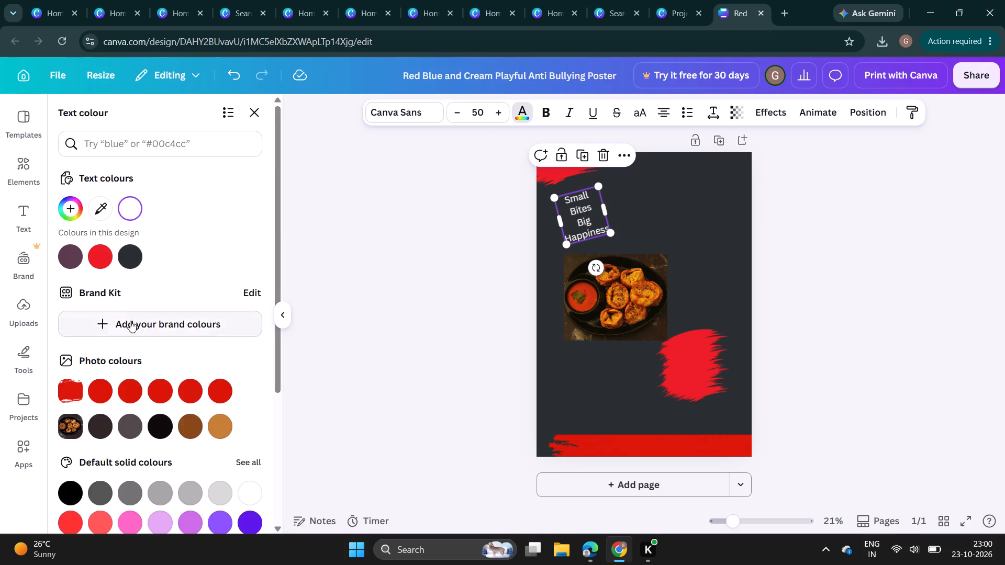
{"action": "scroll", "coordinate": [133, 342], "scroll_direction": "down", "scroll_amount": 3}
{"action": "left_click", "coordinate": [193, 386]}
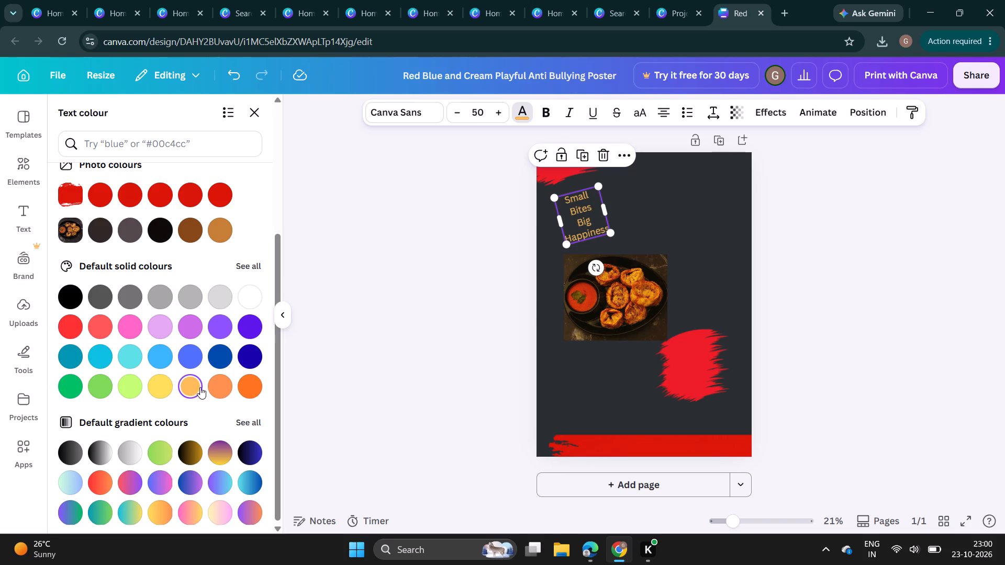
{"action": "left_click", "coordinate": [219, 387]}
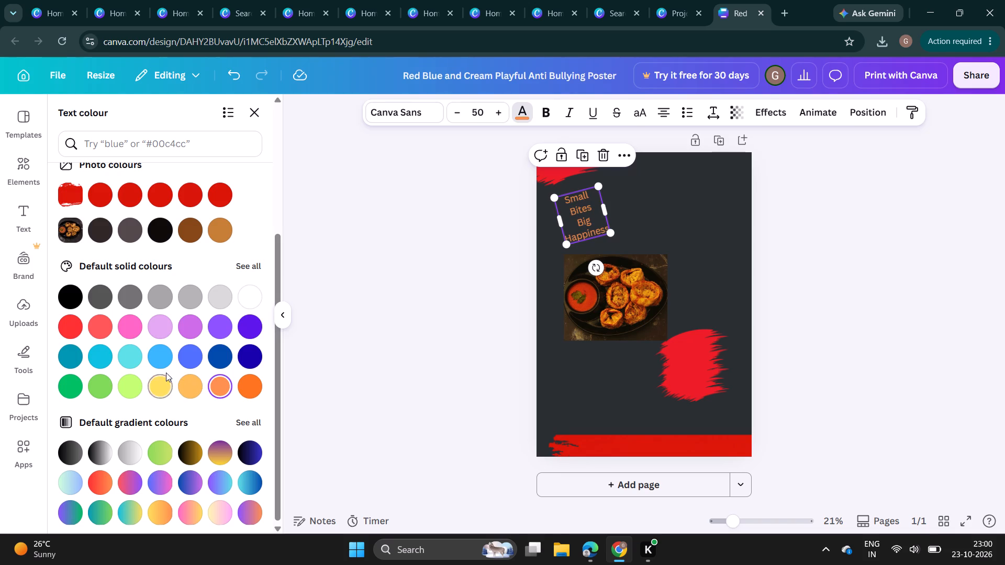
{"action": "left_click", "coordinate": [164, 370]}
{"action": "left_click", "coordinate": [157, 383]}
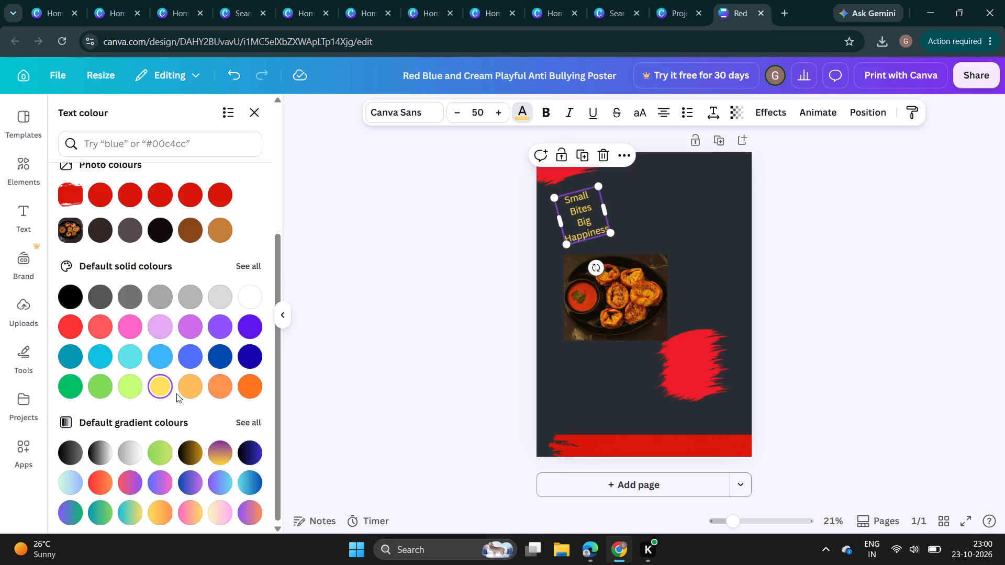
{"action": "left_click", "coordinate": [194, 393]}
{"action": "left_click", "coordinate": [248, 387]}
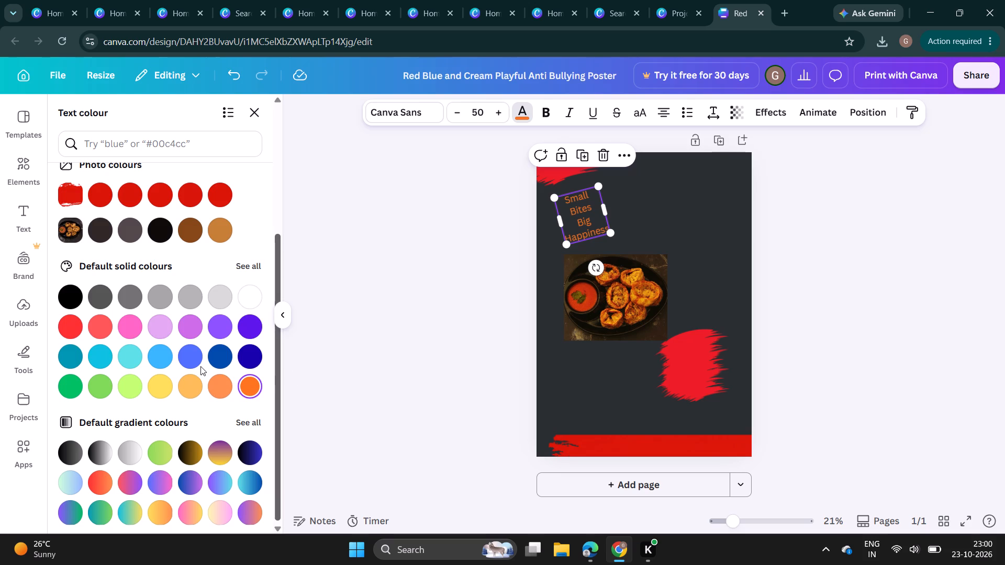
{"action": "left_click", "coordinate": [222, 394]}
{"action": "scroll", "coordinate": [222, 394], "scroll_direction": "down", "scroll_amount": 2}
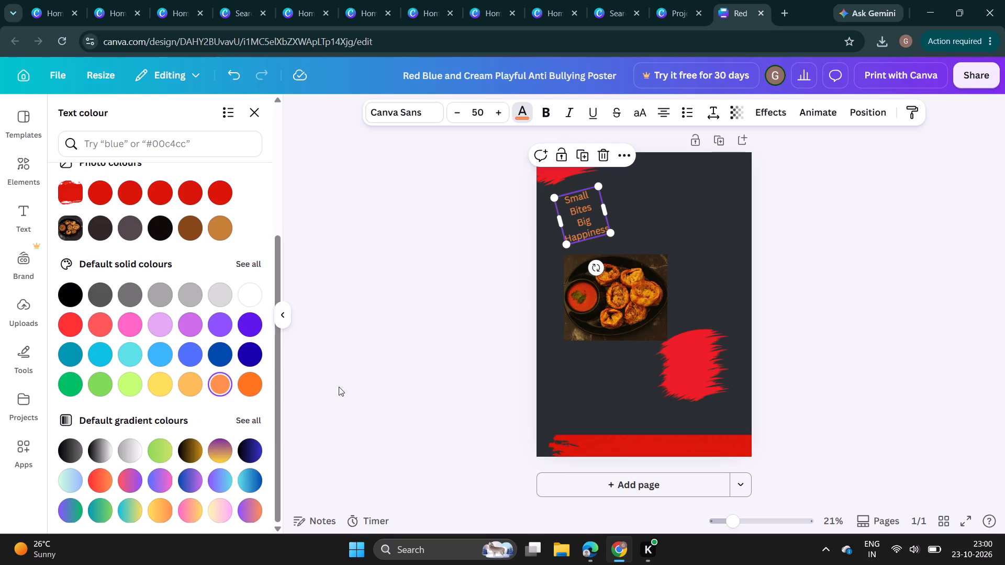
{"action": "left_click", "coordinate": [339, 387]}
{"action": "left_click", "coordinate": [714, 235]}
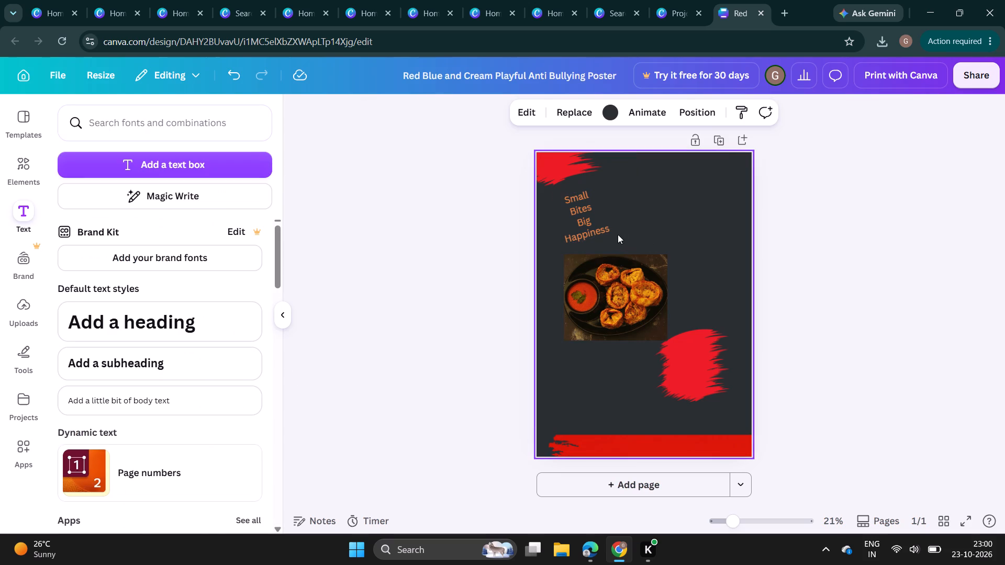
Change the slogan's font to Bukhari Script after trying Shrikhand, Anton, Moontime, The Seasons and Brittany.
{"action": "left_click", "coordinate": [575, 220]}
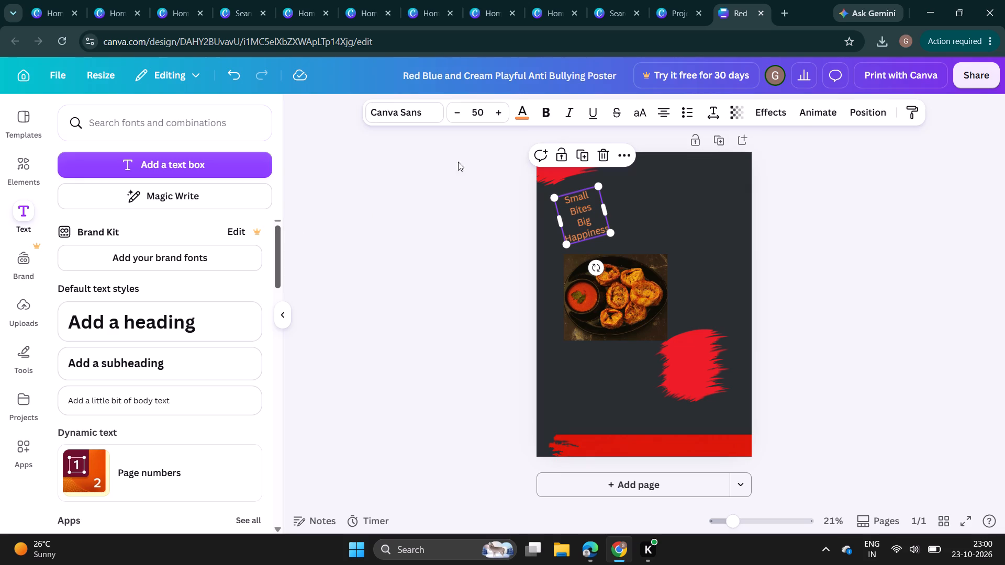
{"action": "left_click", "coordinate": [416, 115]}
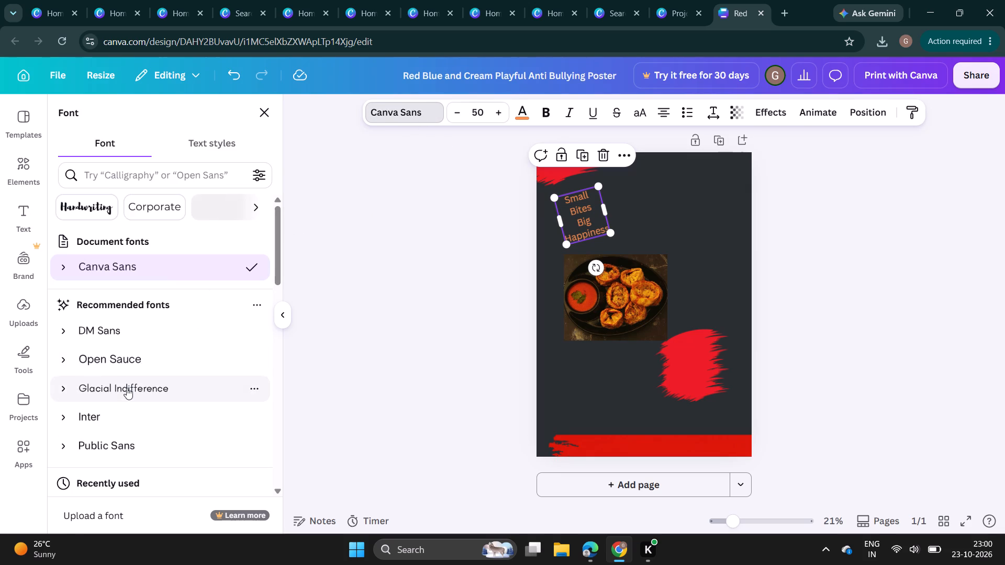
{"action": "scroll", "coordinate": [162, 380], "scroll_direction": "down", "scroll_amount": 5}
{"action": "left_click", "coordinate": [129, 265]}
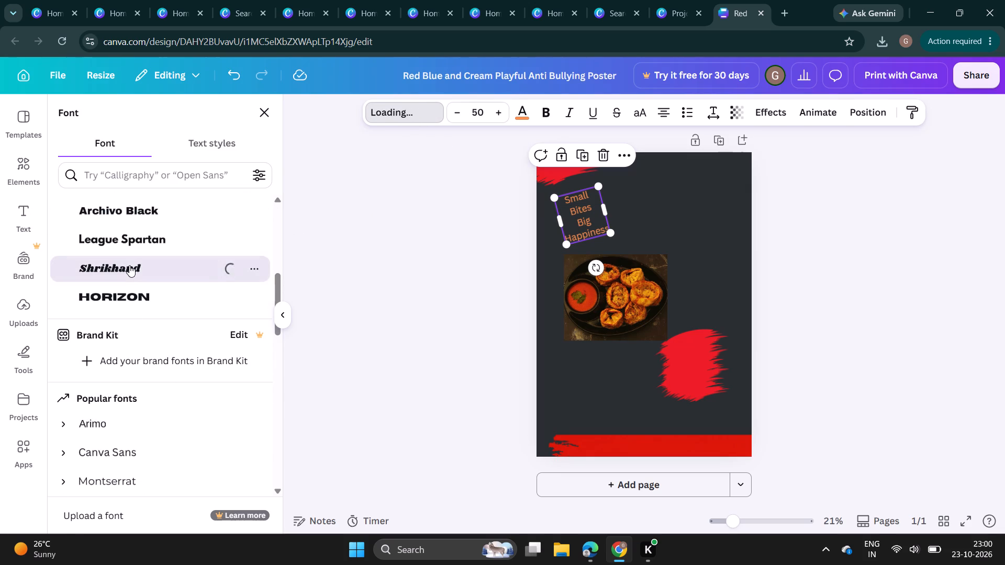
{"action": "scroll", "coordinate": [129, 263], "scroll_direction": "down", "scroll_amount": 4}
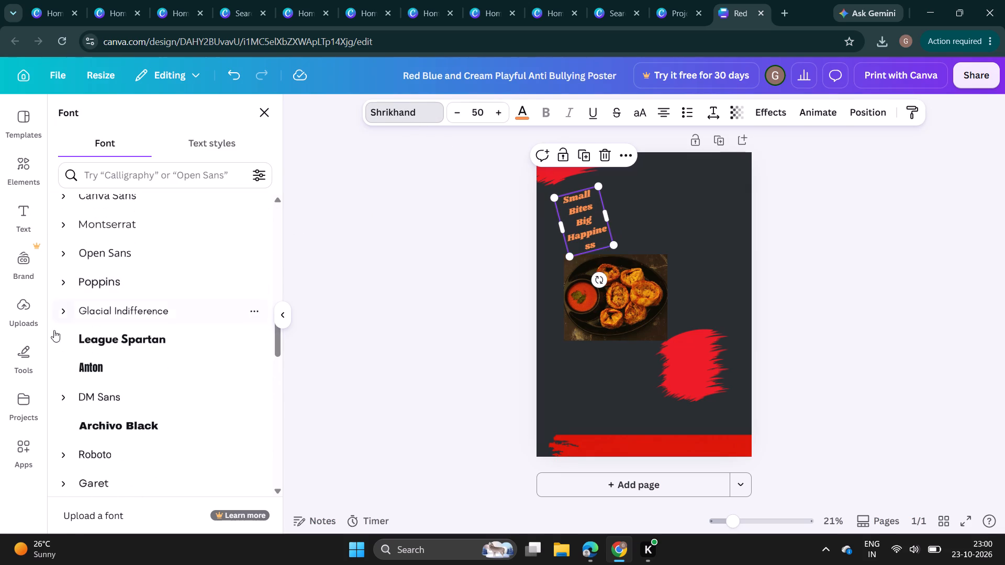
{"action": "left_click", "coordinate": [98, 365]}
{"action": "scroll", "coordinate": [98, 363], "scroll_direction": "down", "scroll_amount": 5}
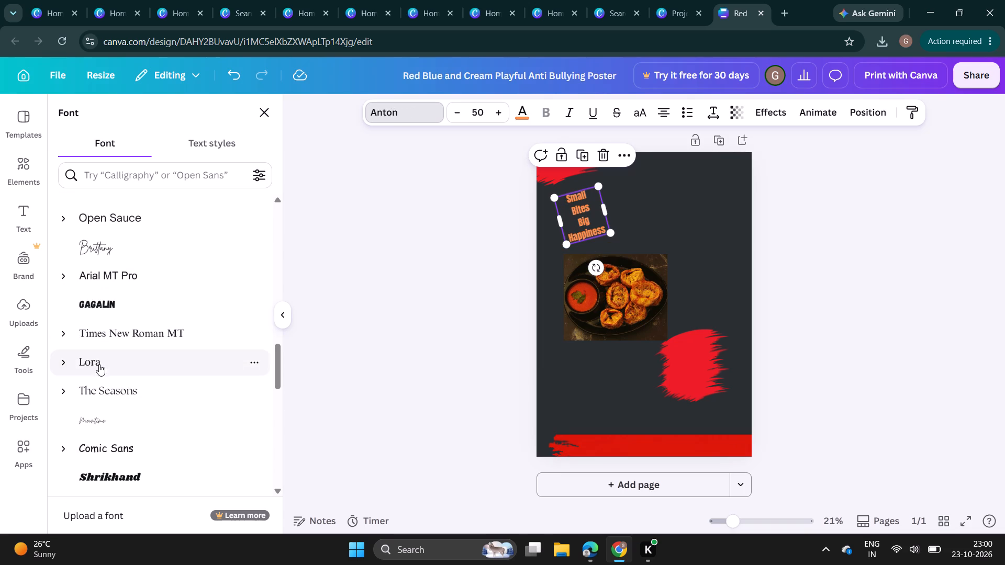
{"action": "left_click", "coordinate": [93, 417]}
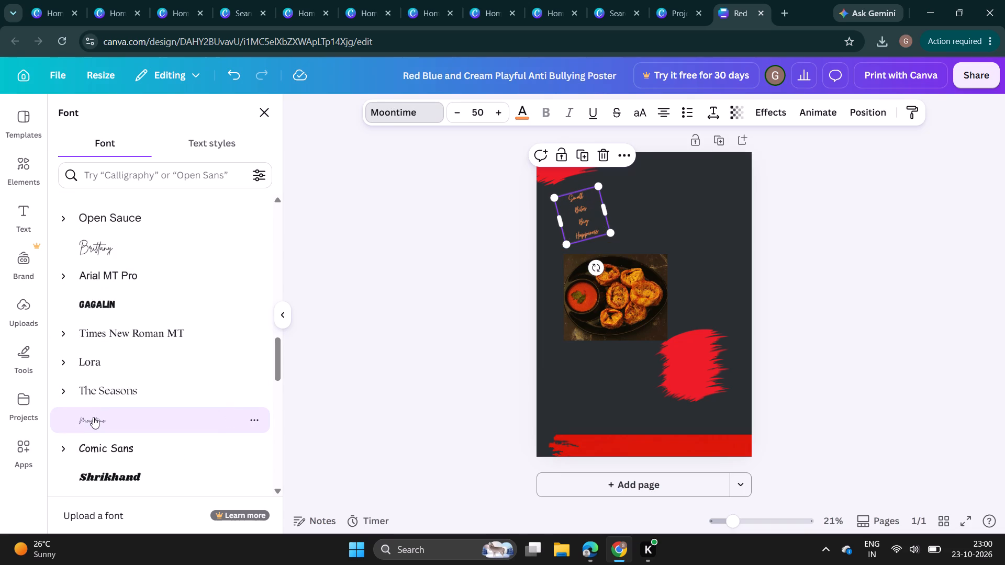
{"action": "left_click", "coordinate": [103, 388]}
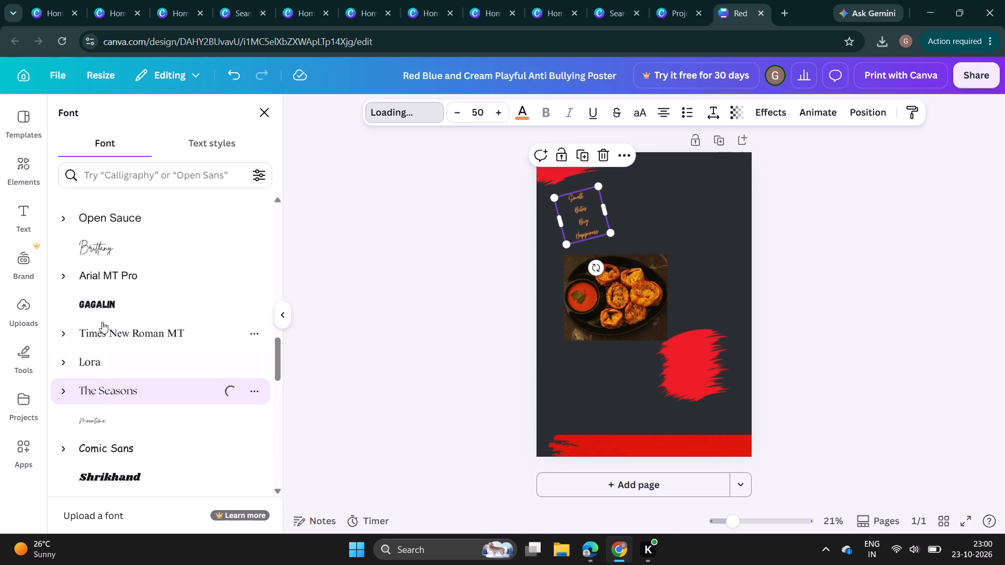
{"action": "left_click", "coordinate": [102, 239]}
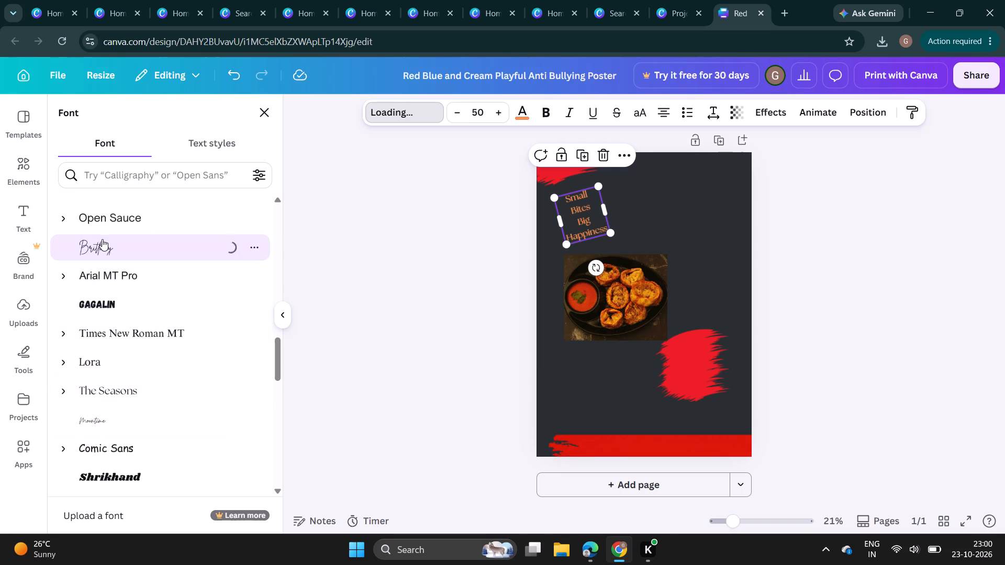
{"action": "scroll", "coordinate": [101, 250], "scroll_direction": "down", "scroll_amount": 4}
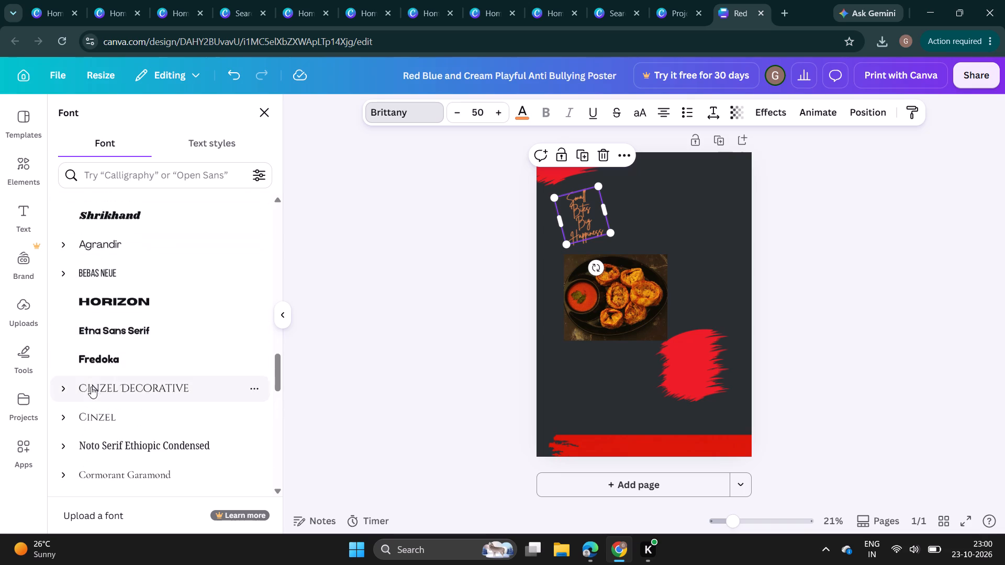
{"action": "scroll", "coordinate": [93, 389], "scroll_direction": "down", "scroll_amount": 4}
{"action": "left_click", "coordinate": [113, 442]}
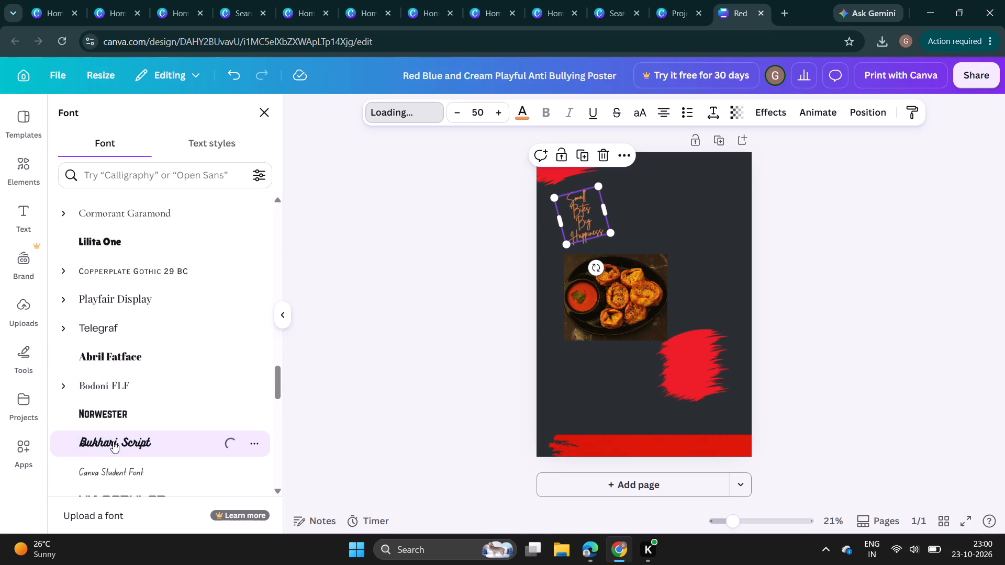
{"action": "left_click", "coordinate": [386, 369]}
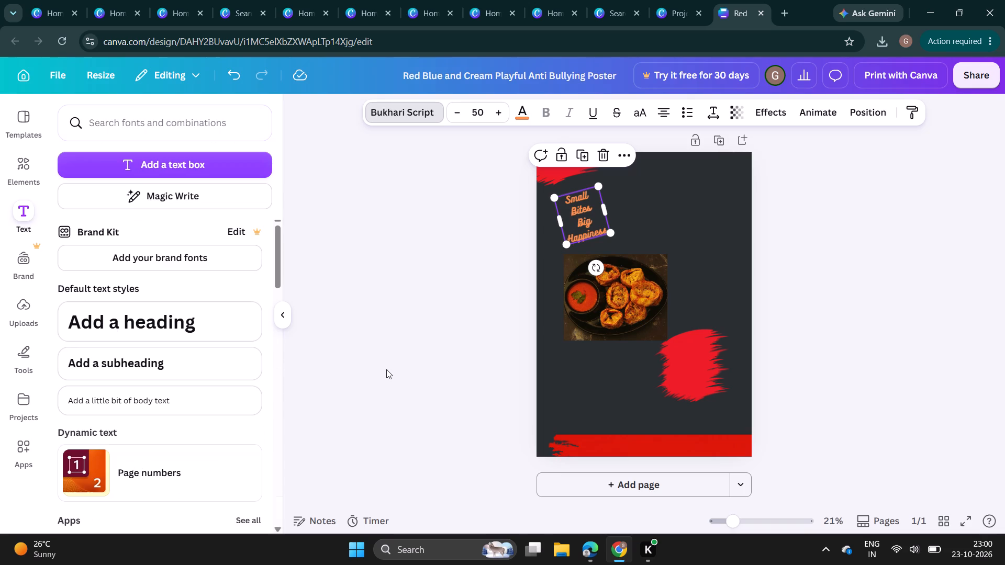
{"action": "left_click", "coordinate": [539, 283]}
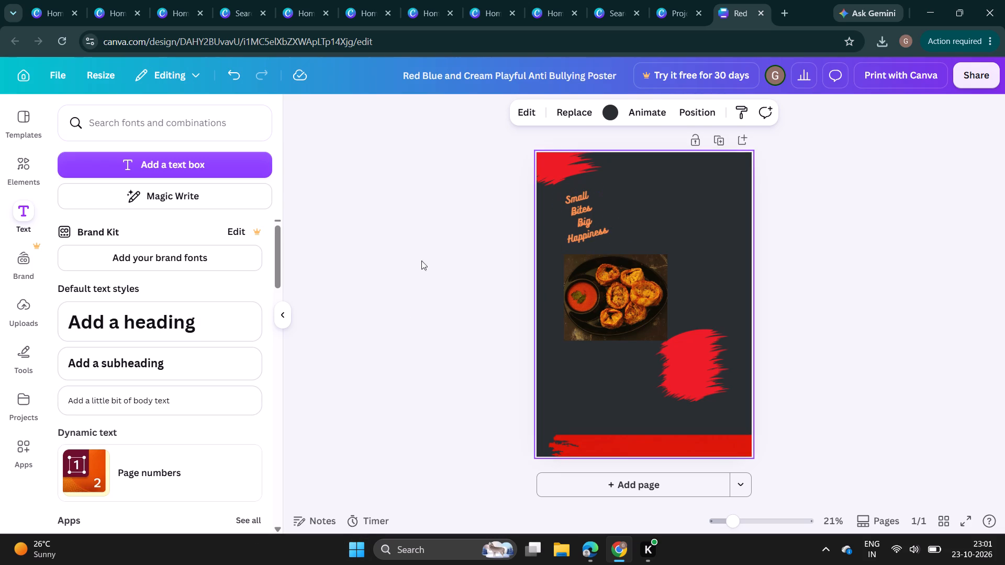
Add a heading to the poster reading "MOMO".
{"action": "left_click_drag", "start_coordinate": [141, 309], "coordinate": [140, 318]}
{"action": "left_click", "coordinate": [140, 319]}
{"action": "key", "text": "BackSpace"}
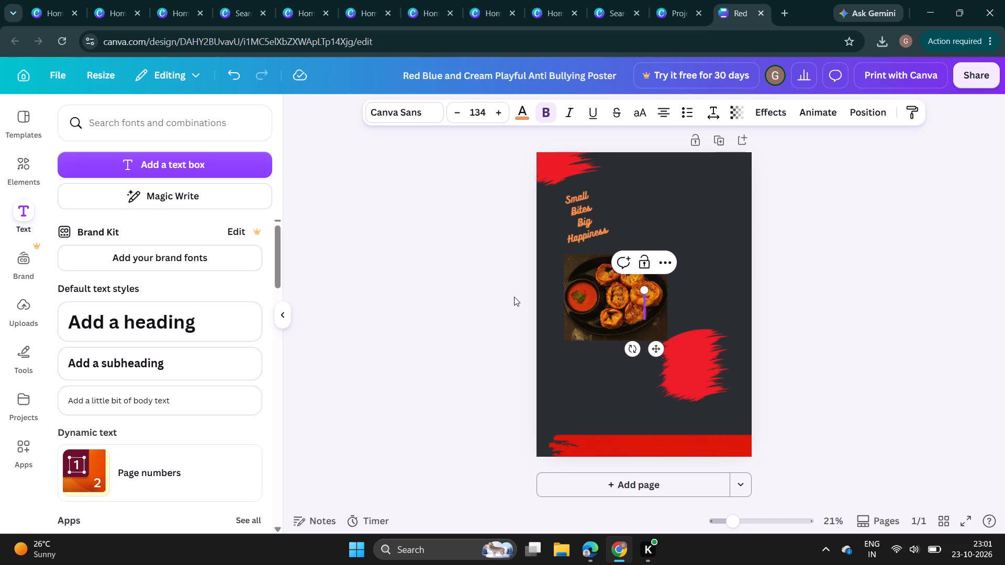
{"action": "type", "text": "momo"}
{"action": "type", "text": "MOMO"}
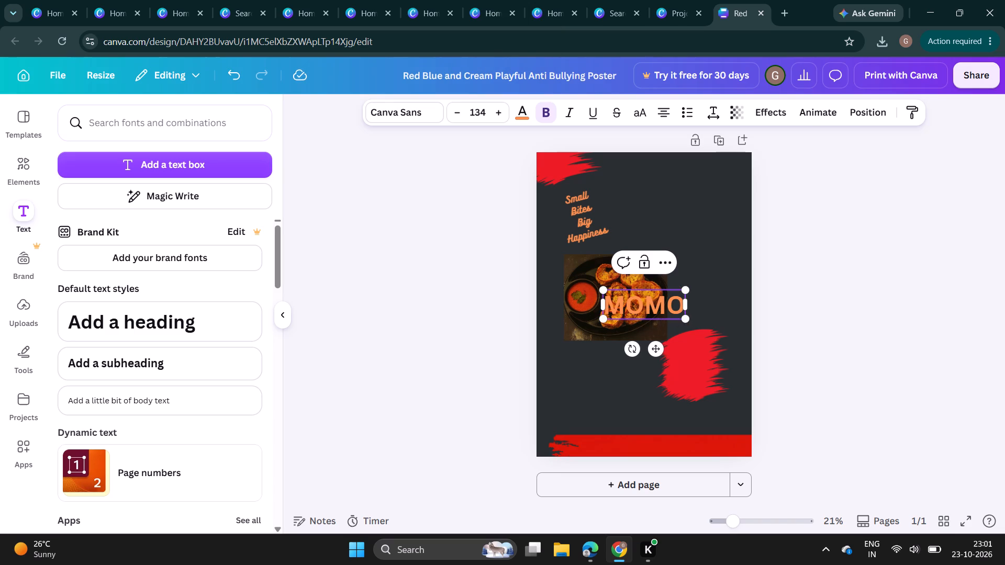
Add a subheading reading "HUB" to the poster.
{"action": "left_click", "coordinate": [185, 368]}
{"action": "key", "text": "BackSpace"}
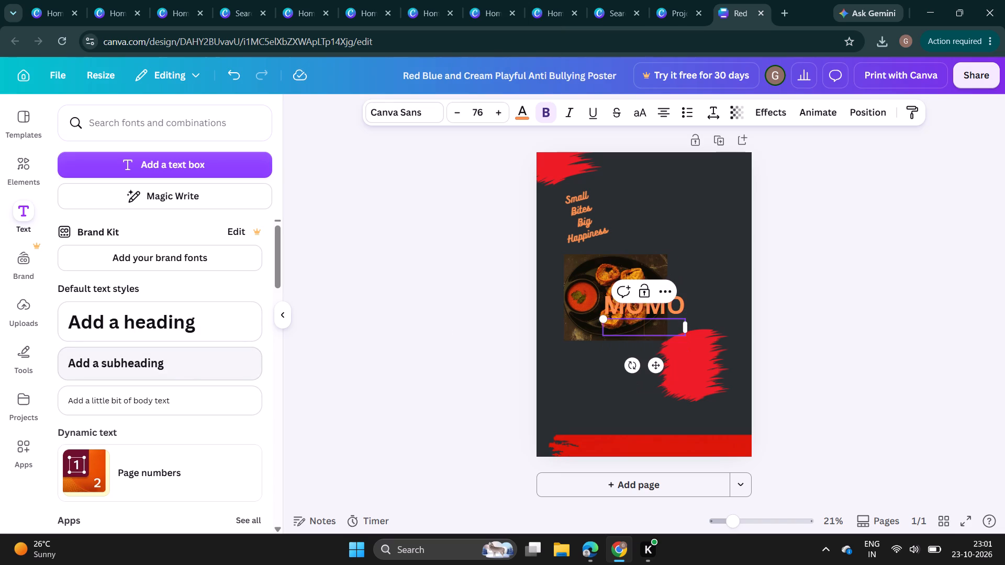
{"action": "type", "text": "HUB"}
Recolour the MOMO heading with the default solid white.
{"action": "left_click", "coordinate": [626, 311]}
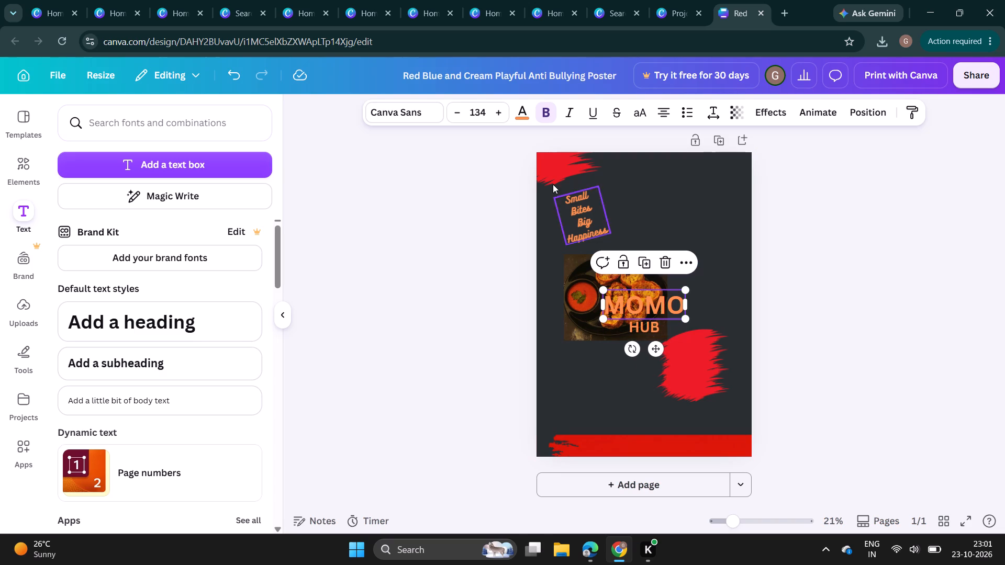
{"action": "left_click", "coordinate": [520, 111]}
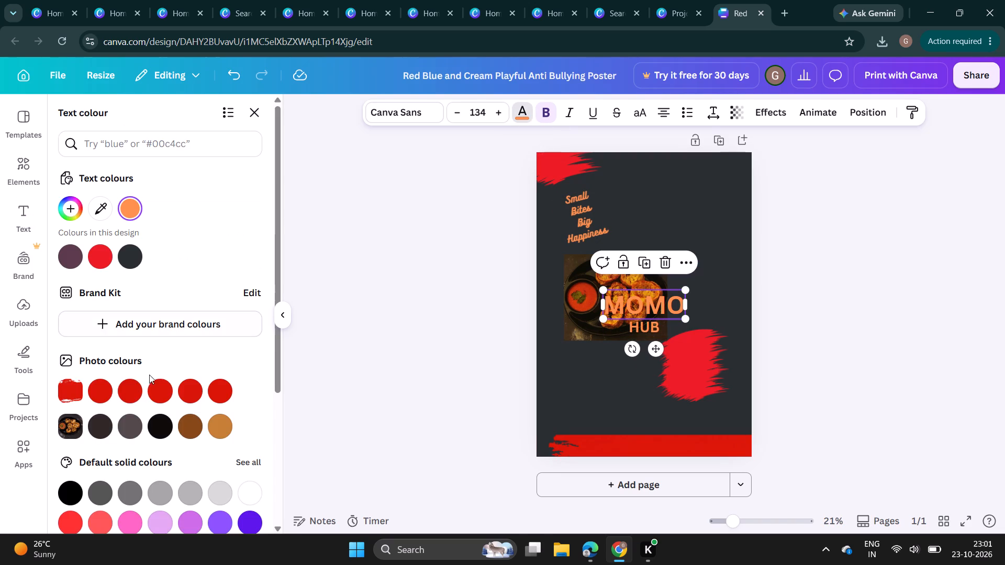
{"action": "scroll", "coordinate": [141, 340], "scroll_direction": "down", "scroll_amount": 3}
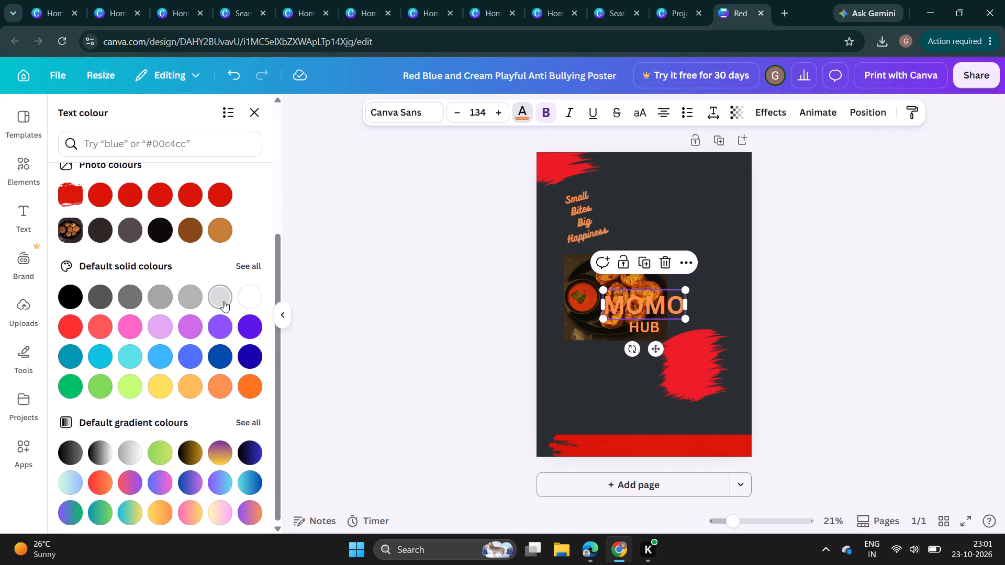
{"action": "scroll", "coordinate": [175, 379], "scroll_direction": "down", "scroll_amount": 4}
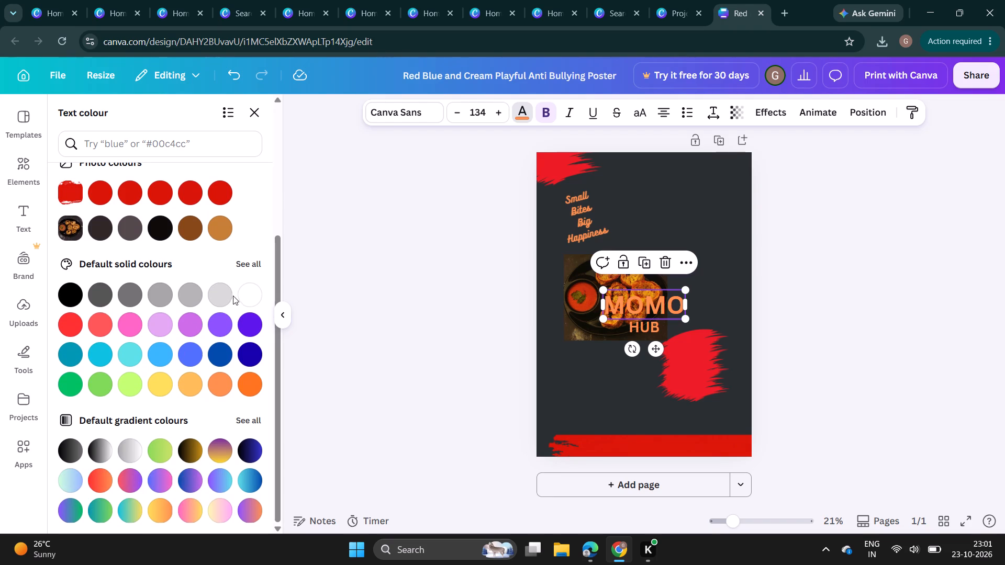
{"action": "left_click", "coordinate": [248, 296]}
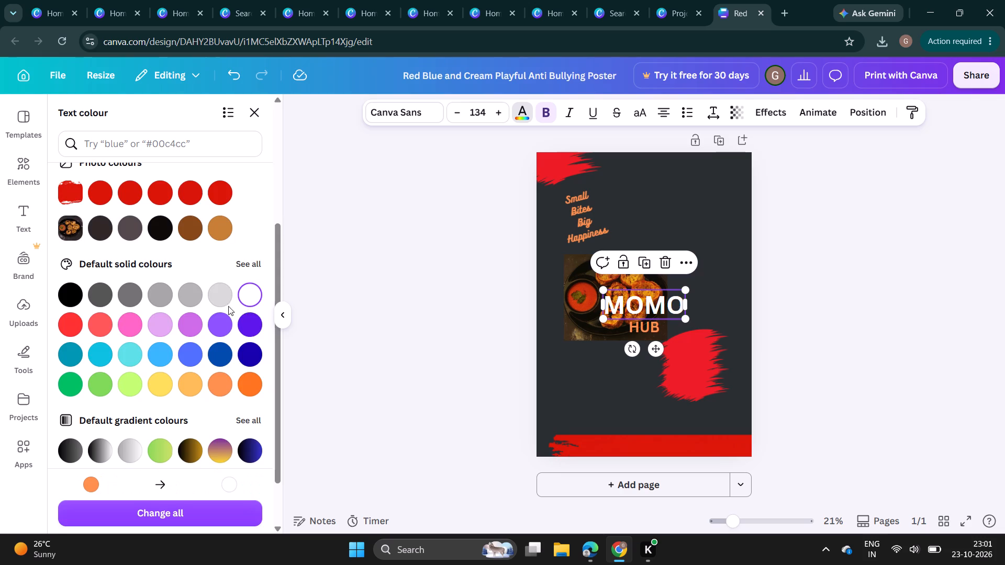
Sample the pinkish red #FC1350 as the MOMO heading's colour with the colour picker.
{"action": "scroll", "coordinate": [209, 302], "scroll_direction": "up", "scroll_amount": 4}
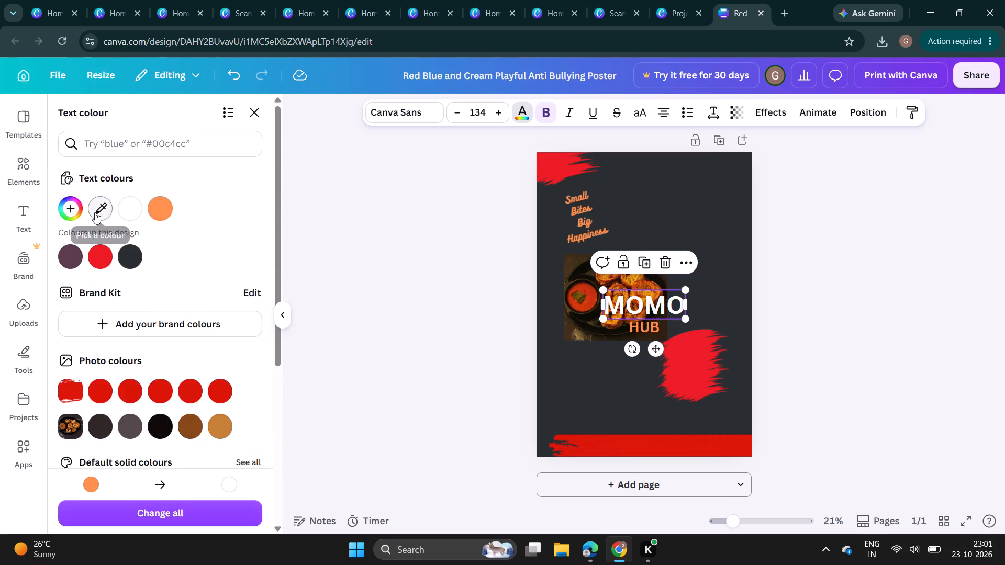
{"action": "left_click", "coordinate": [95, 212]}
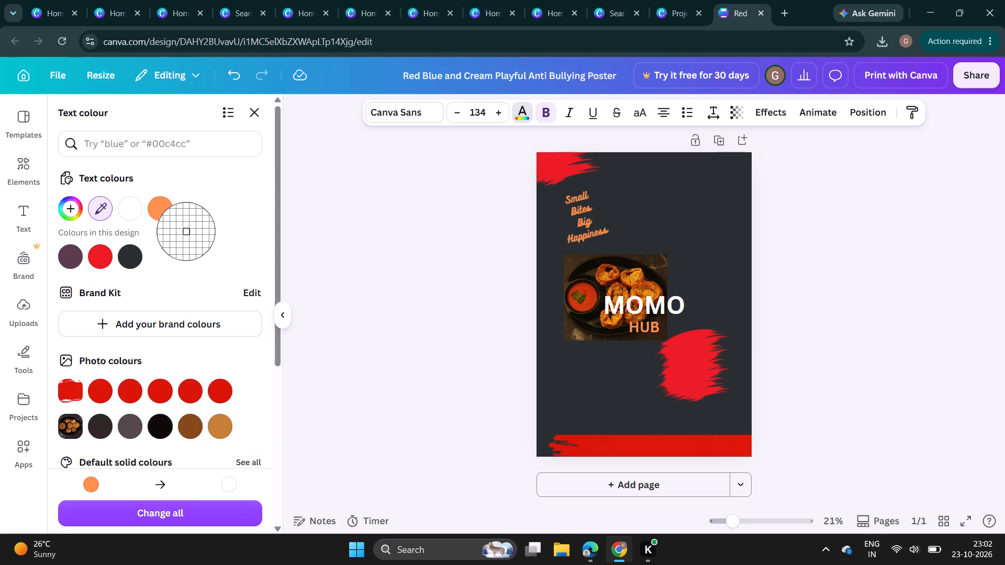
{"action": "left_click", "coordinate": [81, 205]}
Give the MOMO heading a custom dark muted colour, trying red, teal, magenta and green hues and settling on an orange hue.
{"action": "left_click", "coordinate": [66, 205]}
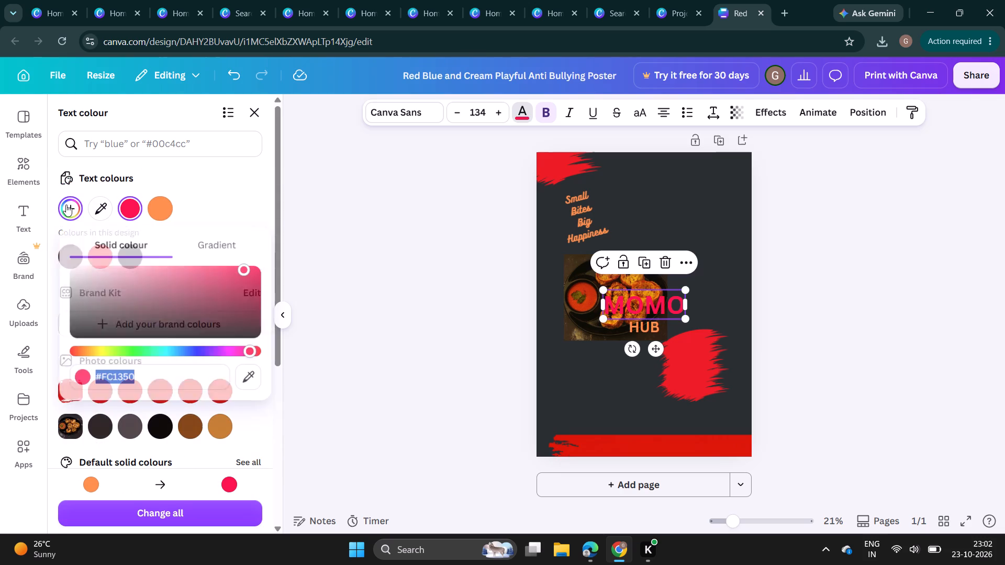
{"action": "left_click_drag", "start_coordinate": [140, 312], "coordinate": [122, 311]}
{"action": "left_click_drag", "start_coordinate": [251, 354], "coordinate": [89, 354]}
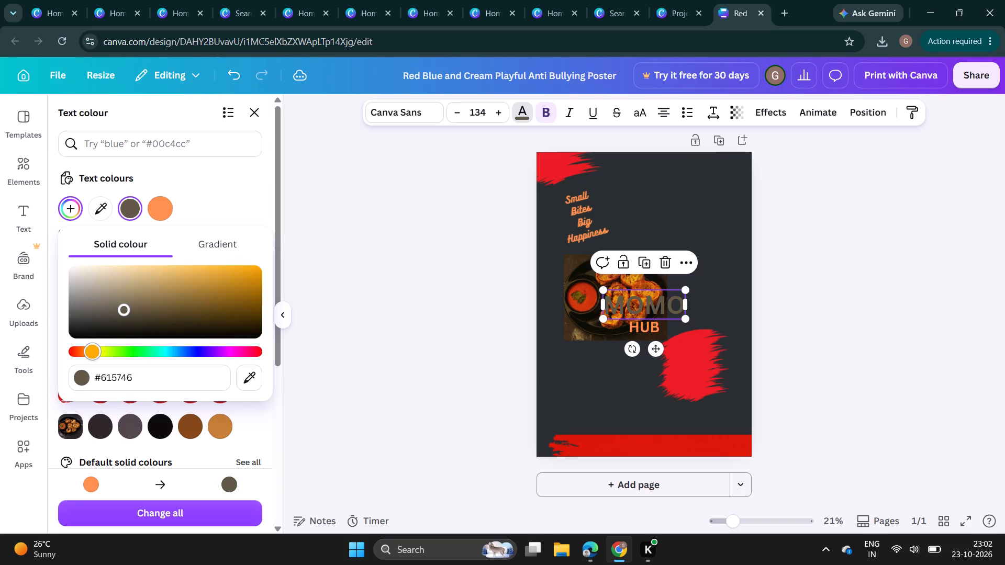
{"action": "left_click_drag", "start_coordinate": [89, 354], "coordinate": [91, 351]}
{"action": "left_click_drag", "start_coordinate": [91, 351], "coordinate": [61, 351]}
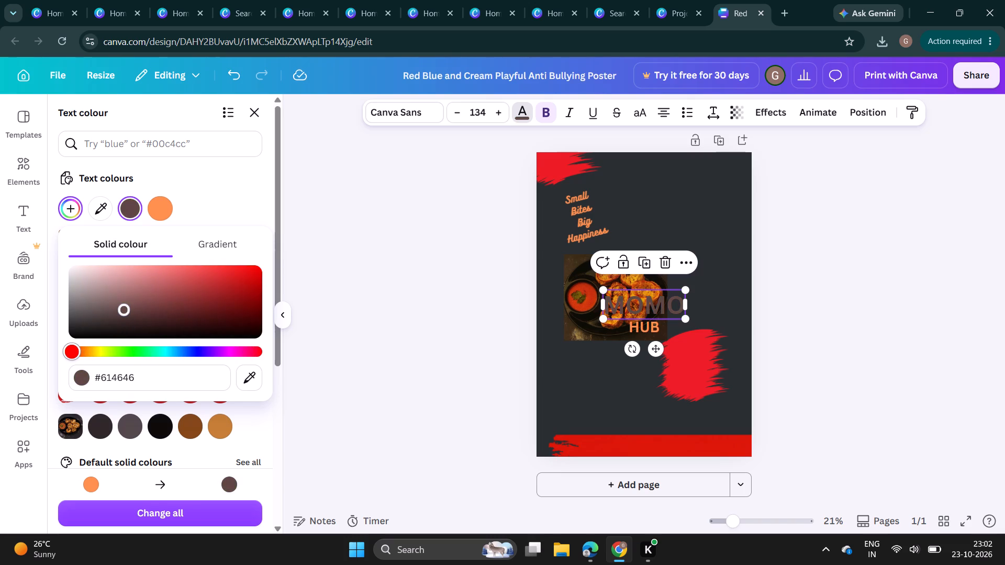
{"action": "left_click_drag", "start_coordinate": [61, 351], "coordinate": [164, 345]}
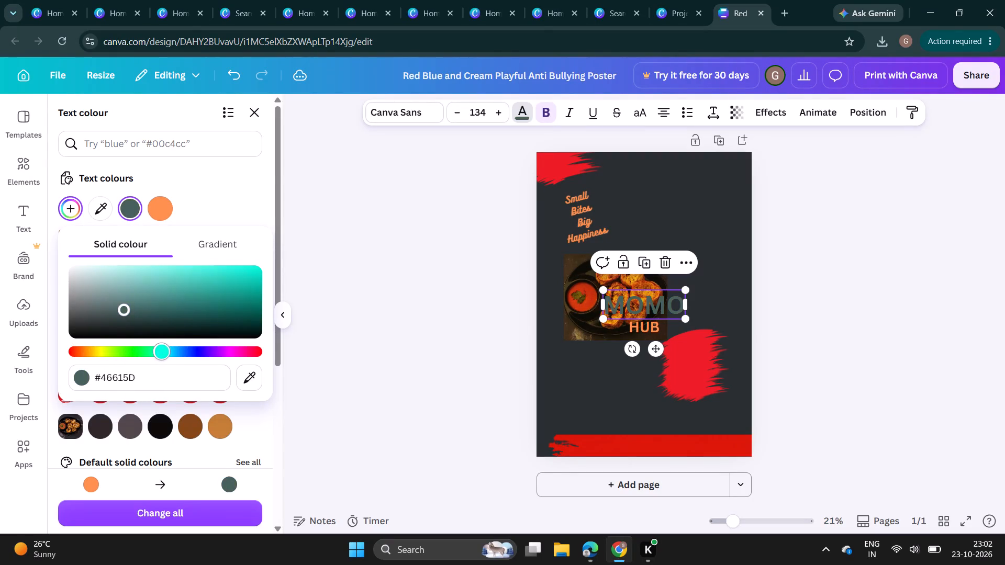
{"action": "left_click_drag", "start_coordinate": [164, 345], "coordinate": [233, 345]}
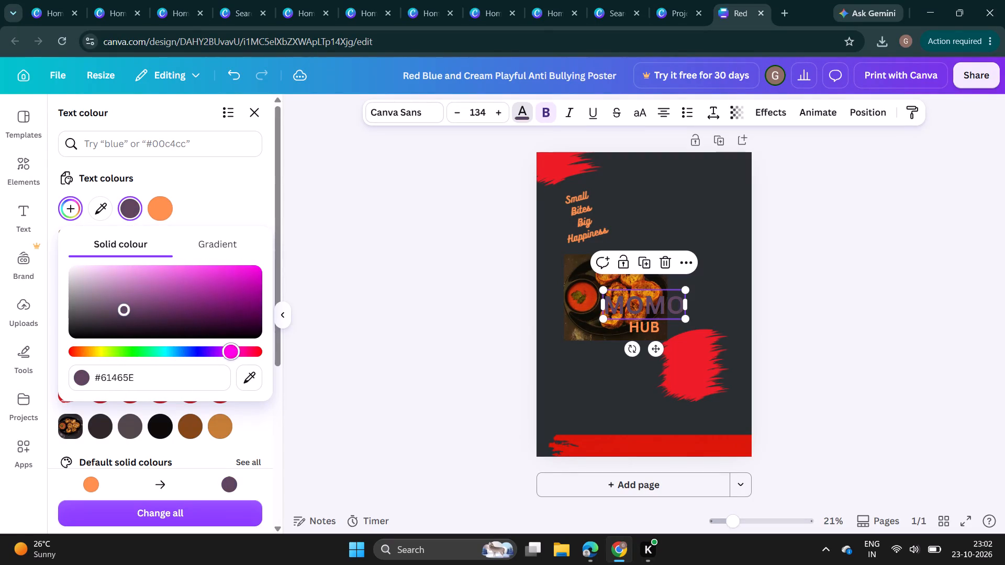
{"action": "left_click_drag", "start_coordinate": [233, 345], "coordinate": [232, 359]}
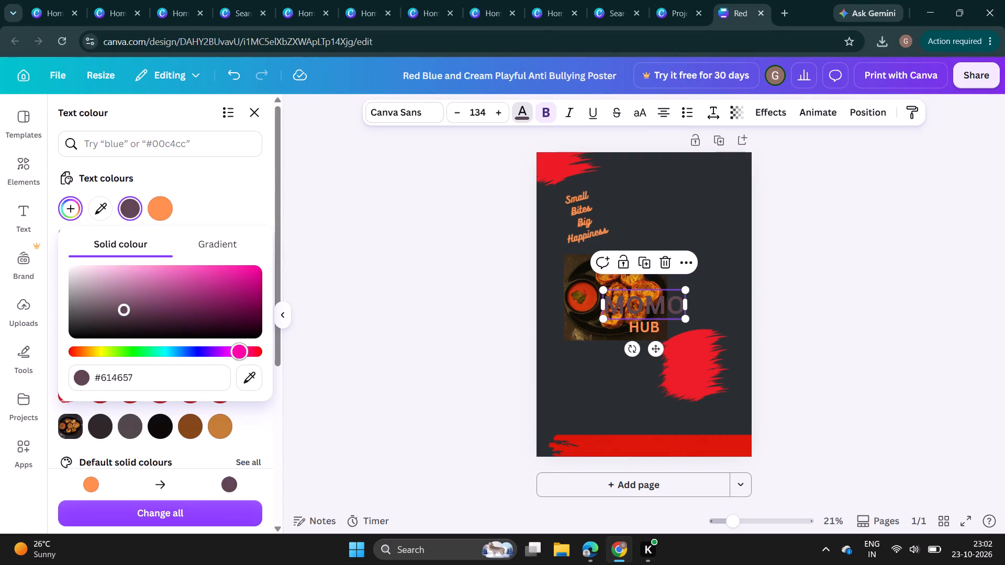
{"action": "left_click_drag", "start_coordinate": [232, 359], "coordinate": [136, 363]}
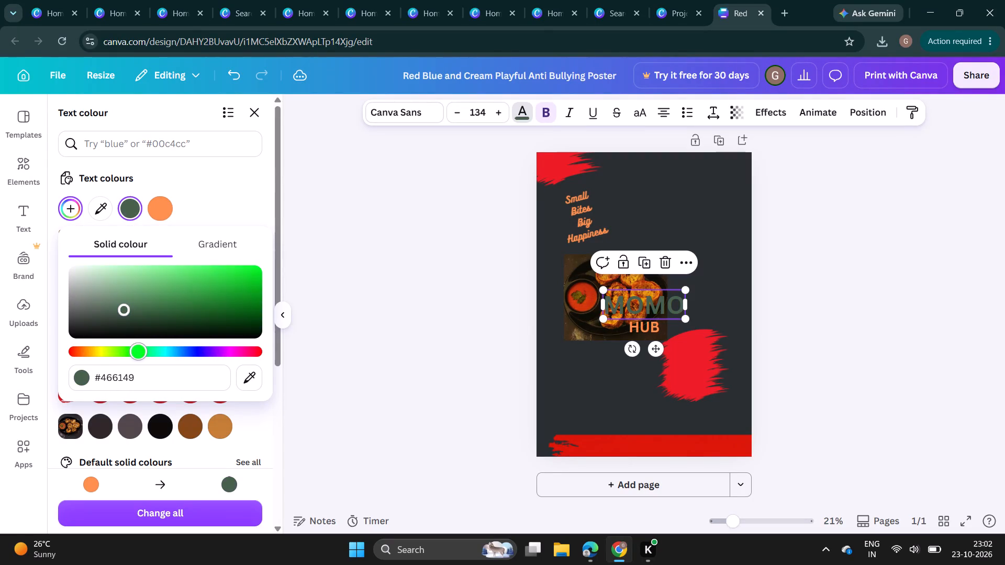
{"action": "left_click_drag", "start_coordinate": [136, 363], "coordinate": [95, 357]}
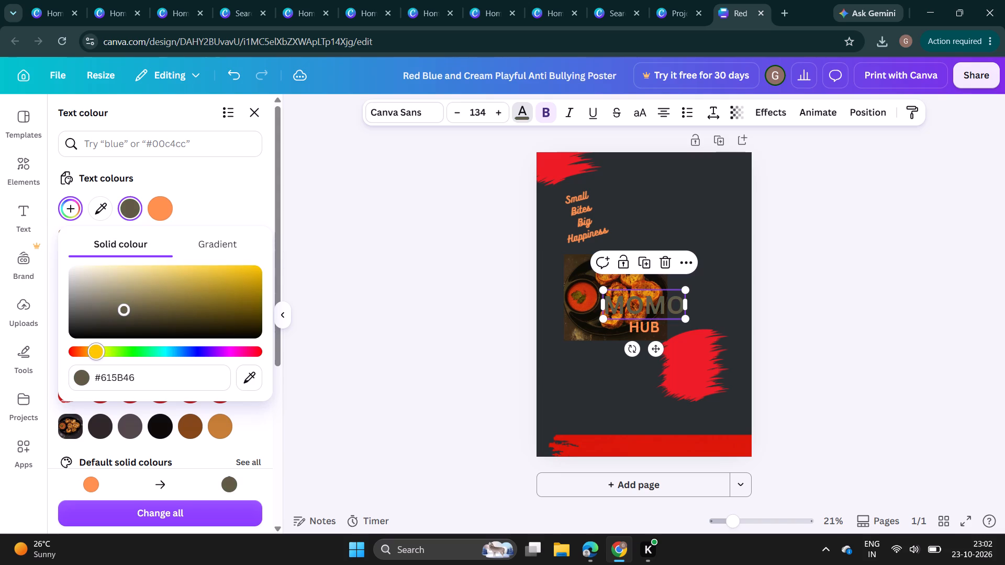
{"action": "left_click_drag", "start_coordinate": [95, 357], "coordinate": [87, 353]}
Lighten the MOMO heading to pale cream #EEDCC8, trying the tan shades #CCA170 and #BE884A first.
{"action": "left_click", "coordinate": [156, 280]}
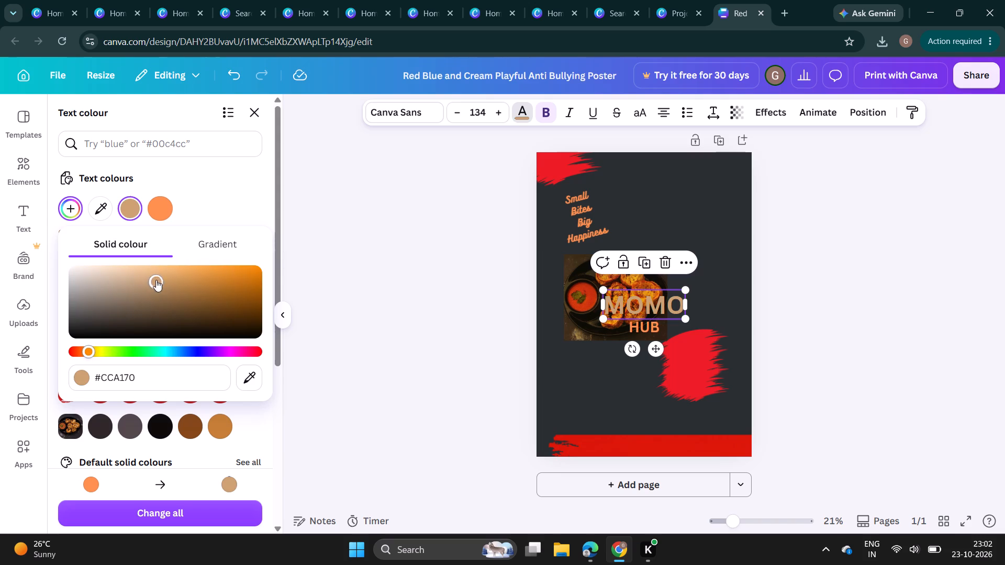
{"action": "left_click", "coordinate": [170, 284]}
{"action": "left_click", "coordinate": [187, 284]}
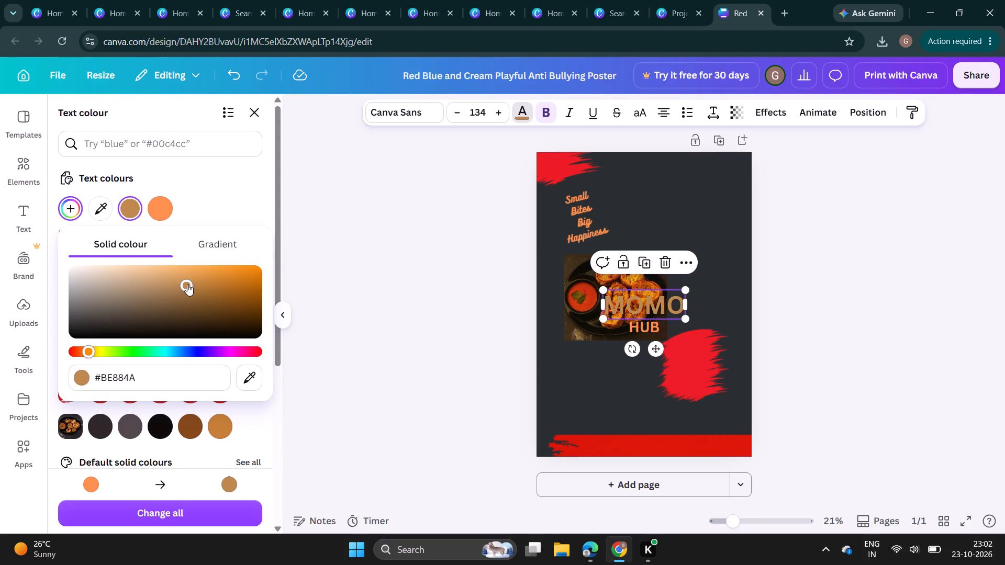
{"action": "left_click_drag", "start_coordinate": [165, 299], "coordinate": [155, 299]}
{"action": "left_click", "coordinate": [99, 270]}
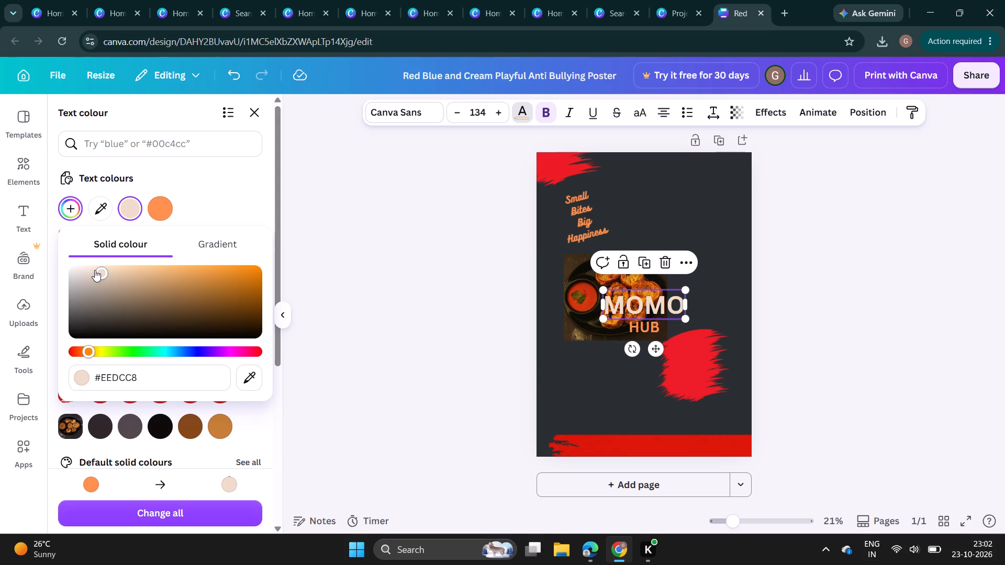
Move the MOMO heading above the momos photo beside the slogan, and place HUB directly beneath it.
{"action": "left_click_drag", "start_coordinate": [640, 303], "coordinate": [646, 277]}
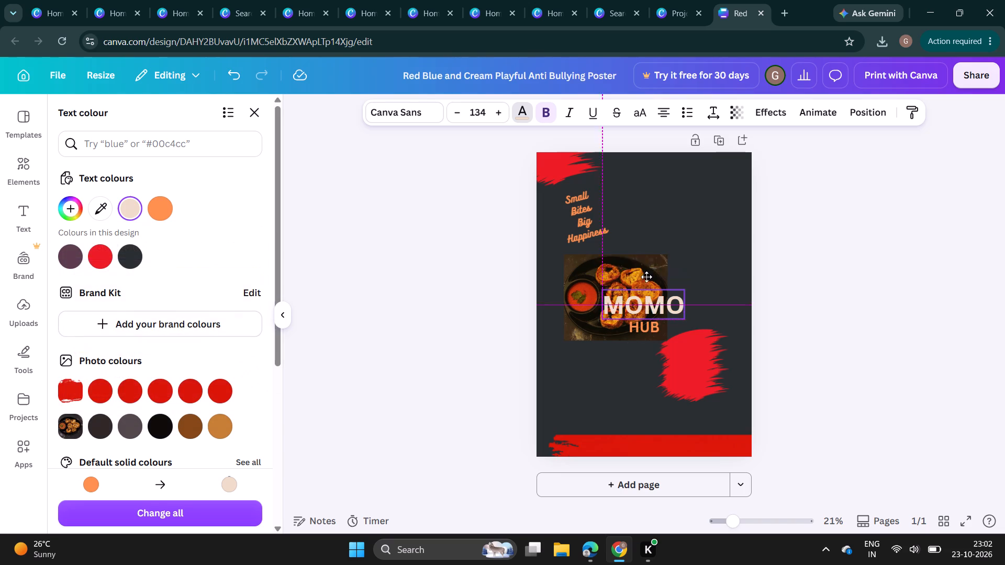
{"action": "left_click_drag", "start_coordinate": [646, 277], "coordinate": [645, 238]}
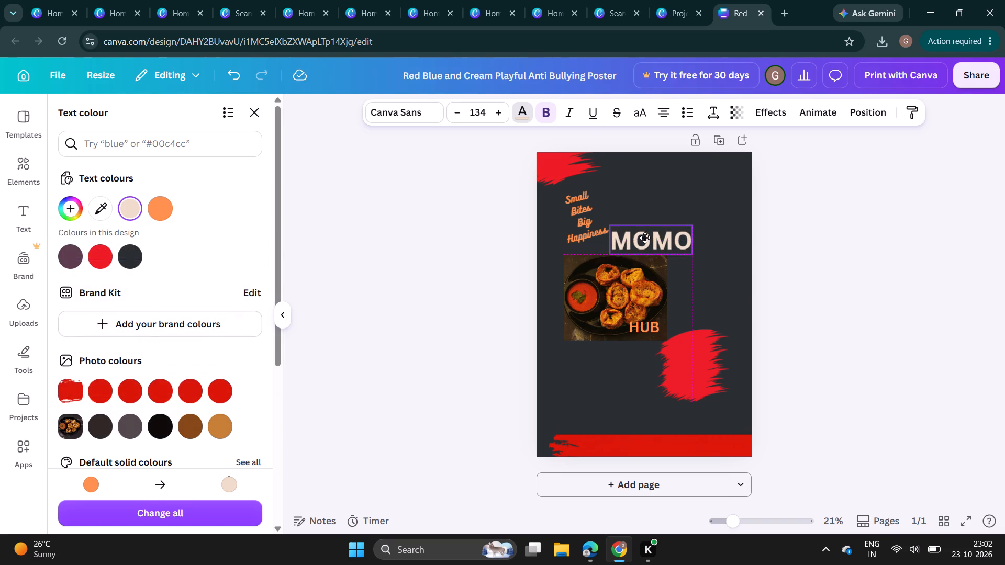
{"action": "left_click_drag", "start_coordinate": [645, 238], "coordinate": [645, 234]}
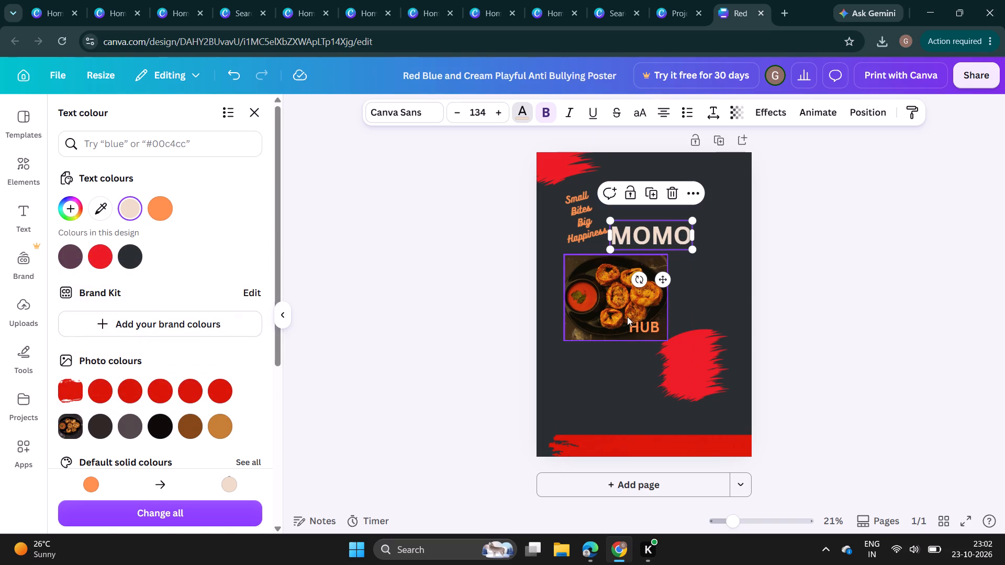
{"action": "left_click_drag", "start_coordinate": [641, 329], "coordinate": [662, 261]}
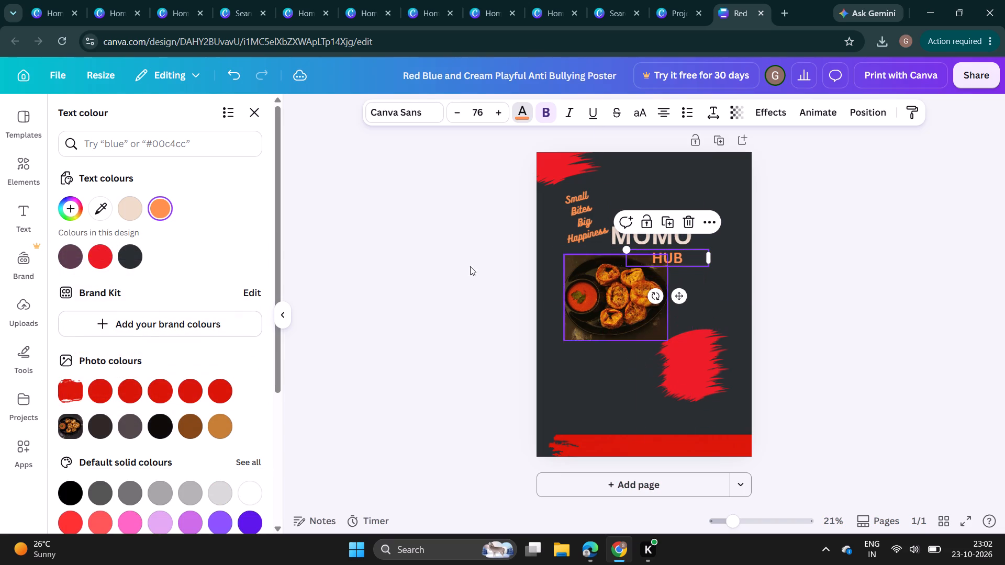
Recolour the HUB subheading red from the brush-stroke photo colours, comparing the similar reds and settling on the first one.
{"action": "left_click", "coordinate": [99, 386]}
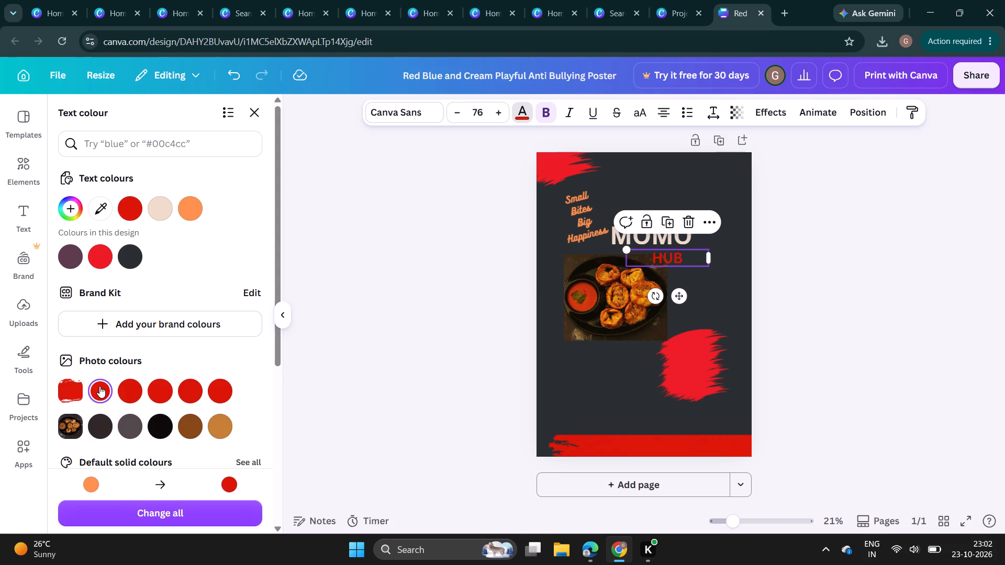
{"action": "left_click", "coordinate": [116, 391]}
{"action": "left_click", "coordinate": [138, 391]}
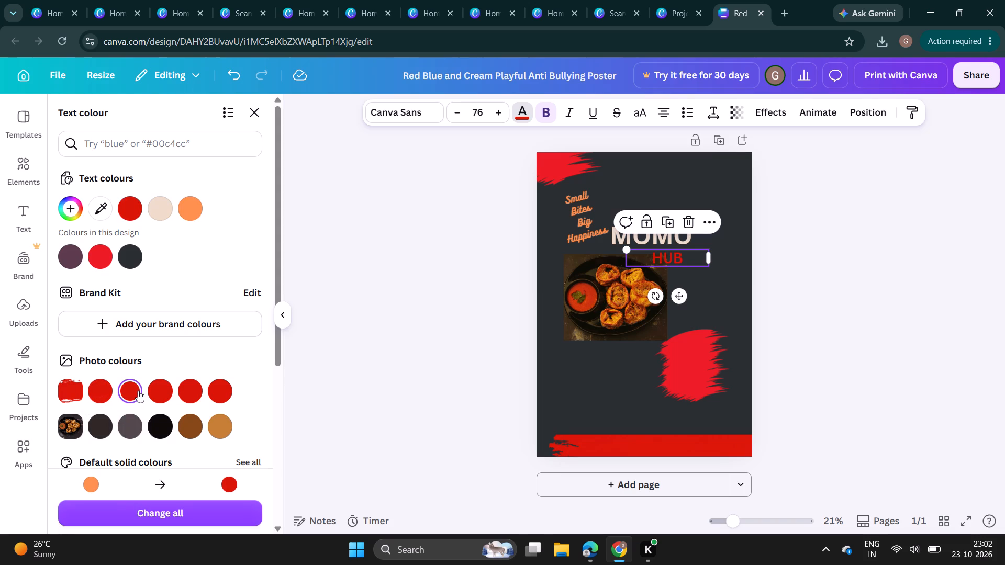
{"action": "left_click", "coordinate": [138, 391]}
{"action": "left_click", "coordinate": [172, 391]}
{"action": "left_click", "coordinate": [188, 389]}
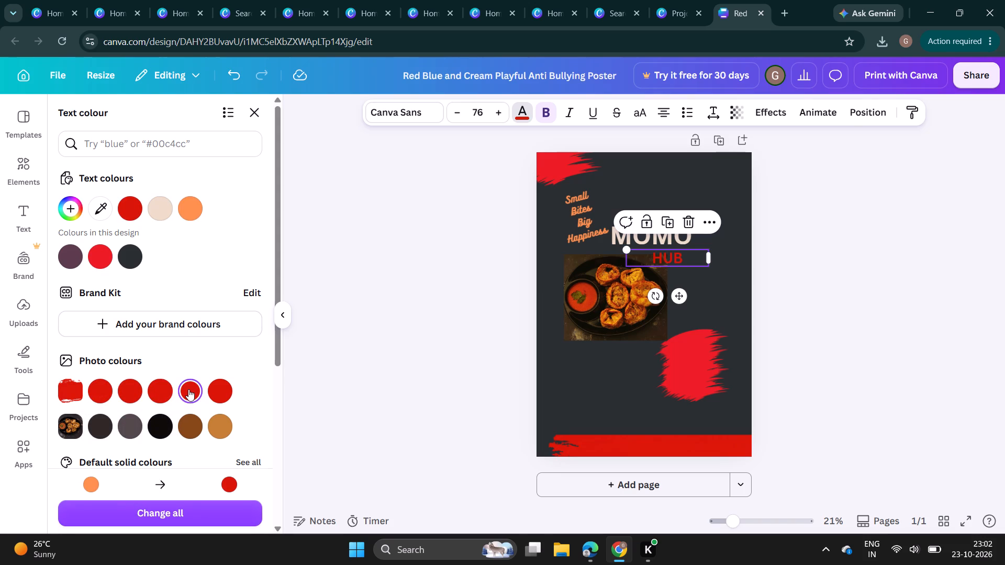
{"action": "left_click", "coordinate": [229, 394]}
{"action": "left_click", "coordinate": [104, 391]}
{"action": "left_click", "coordinate": [75, 390]}
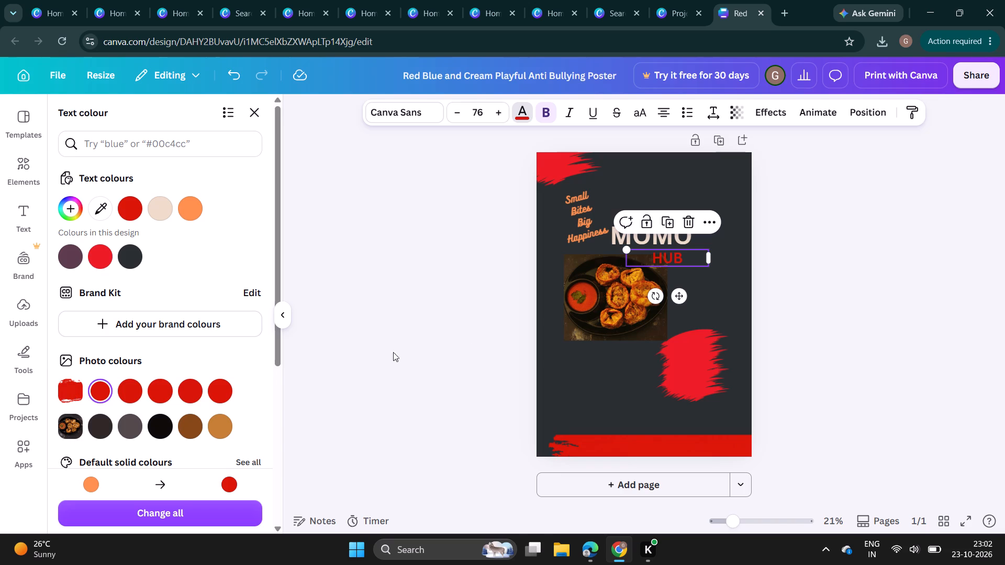
{"action": "left_click", "coordinate": [113, 383]}
{"action": "left_click", "coordinate": [118, 386]}
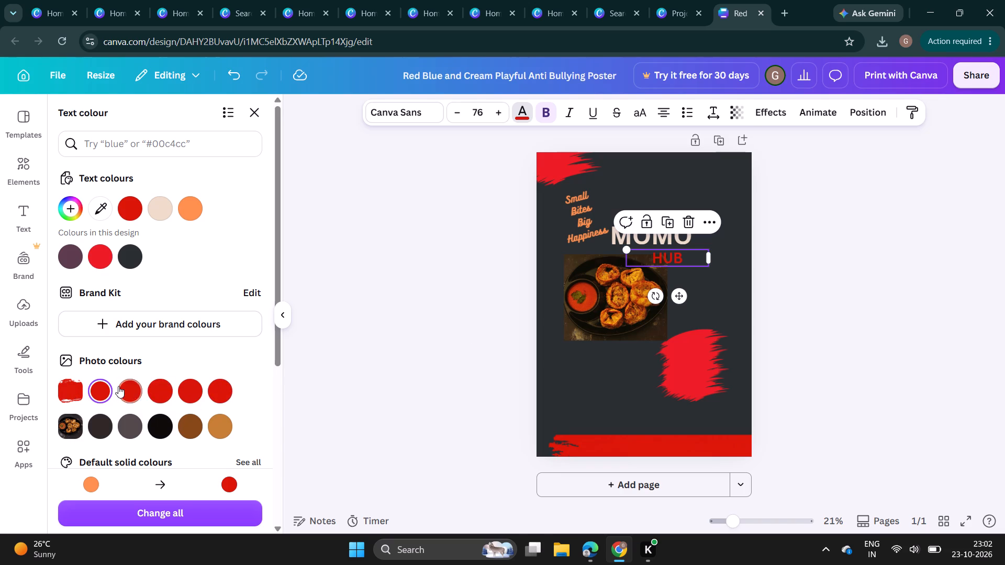
Switch the HUB subheading to the second of the similar reds in the brush-stroke photo colours.
{"action": "left_click", "coordinate": [122, 387]}
{"action": "scroll", "coordinate": [150, 361], "scroll_direction": "down", "scroll_amount": 2}
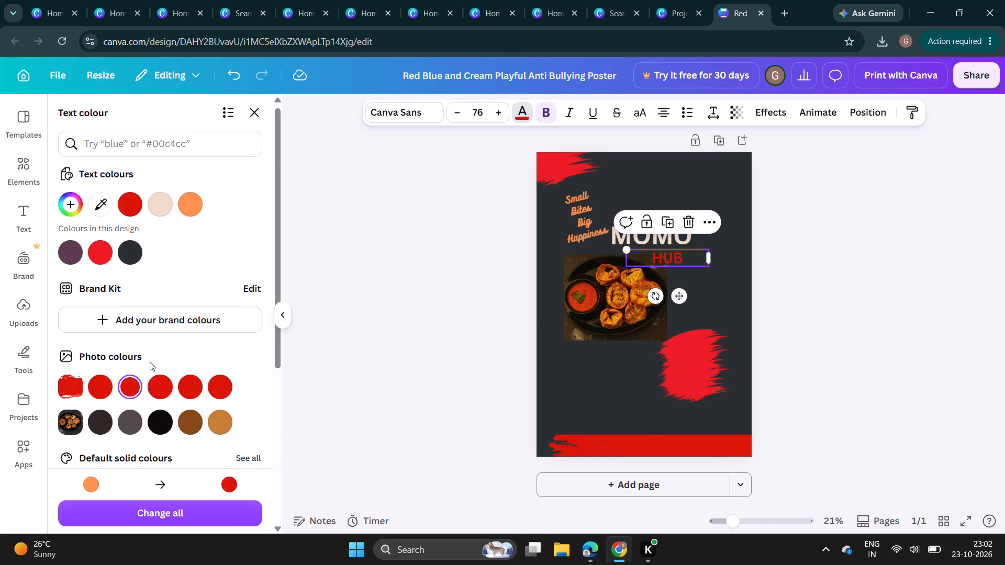
{"action": "scroll", "coordinate": [150, 361], "scroll_direction": "down", "scroll_amount": 2}
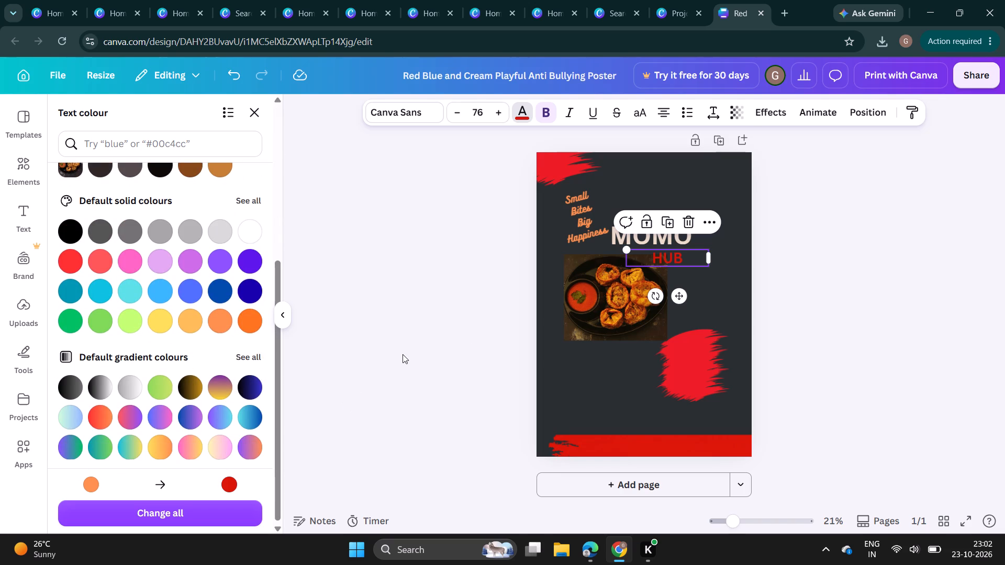
{"action": "left_click", "coordinate": [400, 354]}
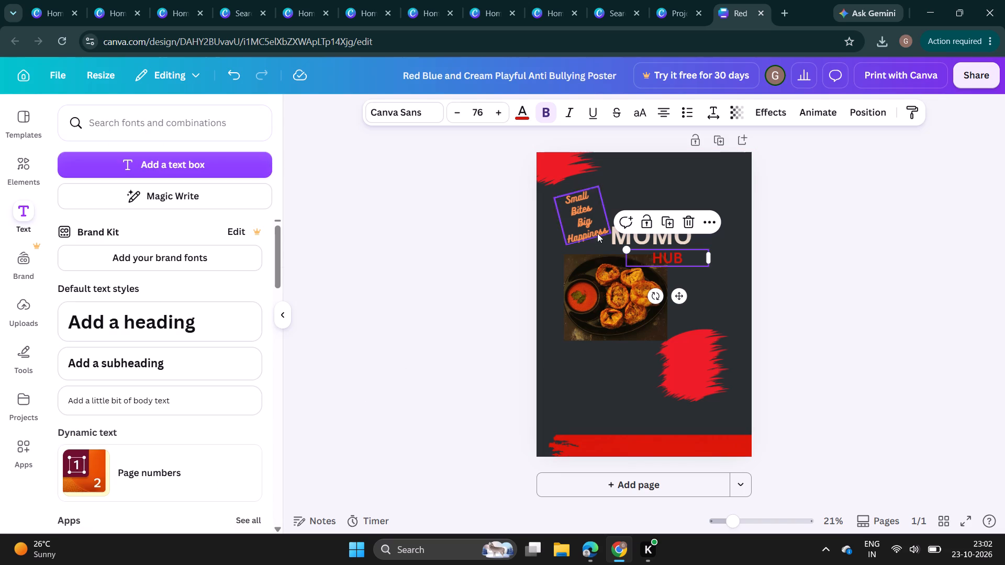
Change the MOMO heading's font to Aloja, trying Abril Fatface, Bukhari Script, Impact and Barriecito first.
{"action": "left_click", "coordinate": [645, 227]}
{"action": "left_click", "coordinate": [662, 236]}
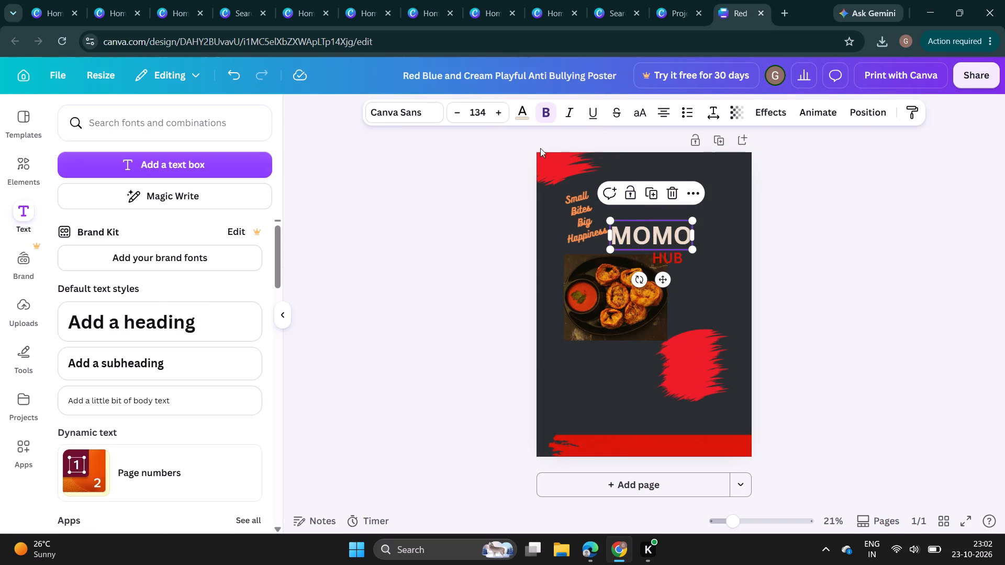
{"action": "left_click", "coordinate": [422, 118]}
{"action": "scroll", "coordinate": [174, 253], "scroll_direction": "down", "scroll_amount": 1}
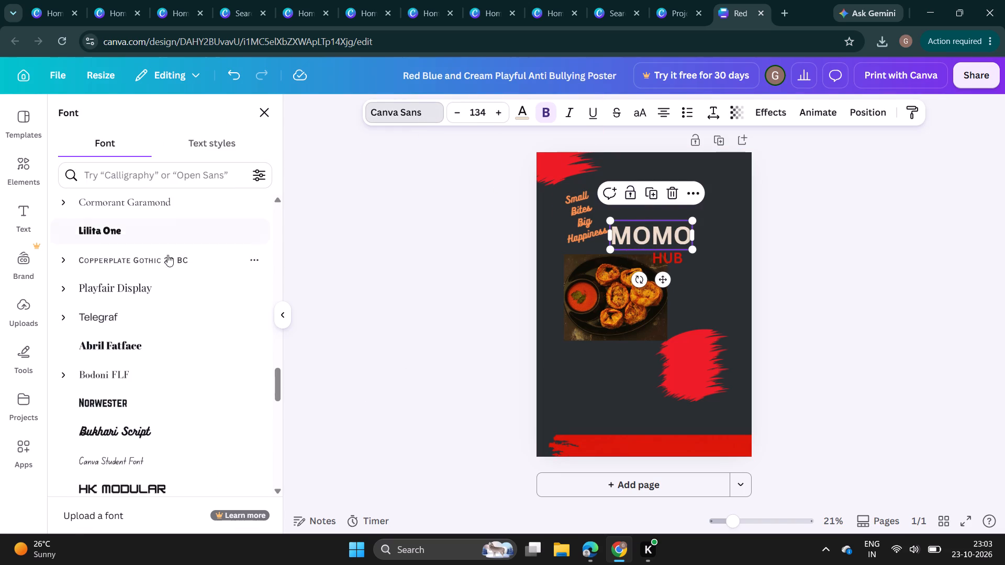
{"action": "scroll", "coordinate": [167, 255], "scroll_direction": "down", "scroll_amount": 1}
{"action": "left_click", "coordinate": [146, 266]}
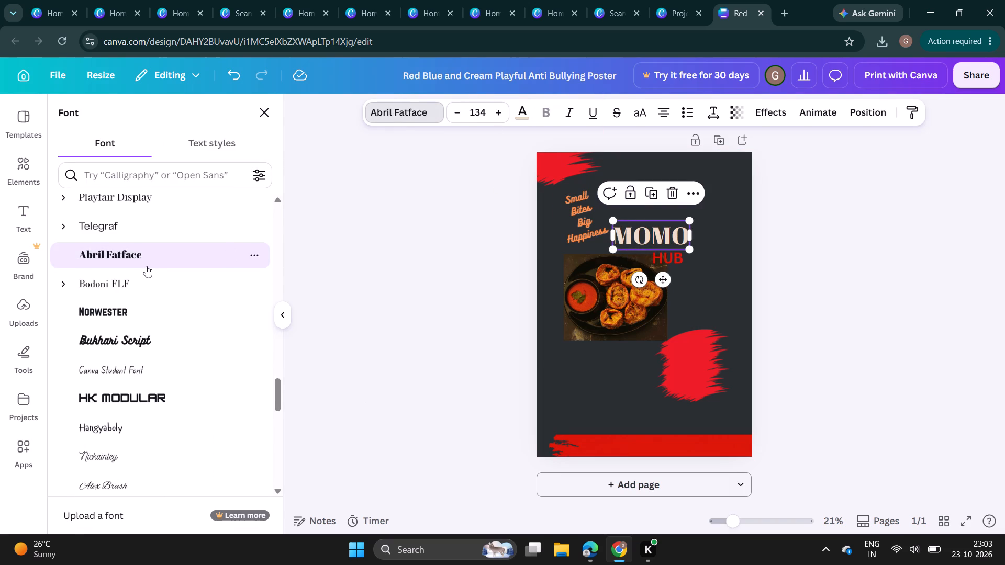
{"action": "scroll", "coordinate": [146, 265], "scroll_direction": "down", "scroll_amount": 1}
{"action": "left_click", "coordinate": [144, 265]}
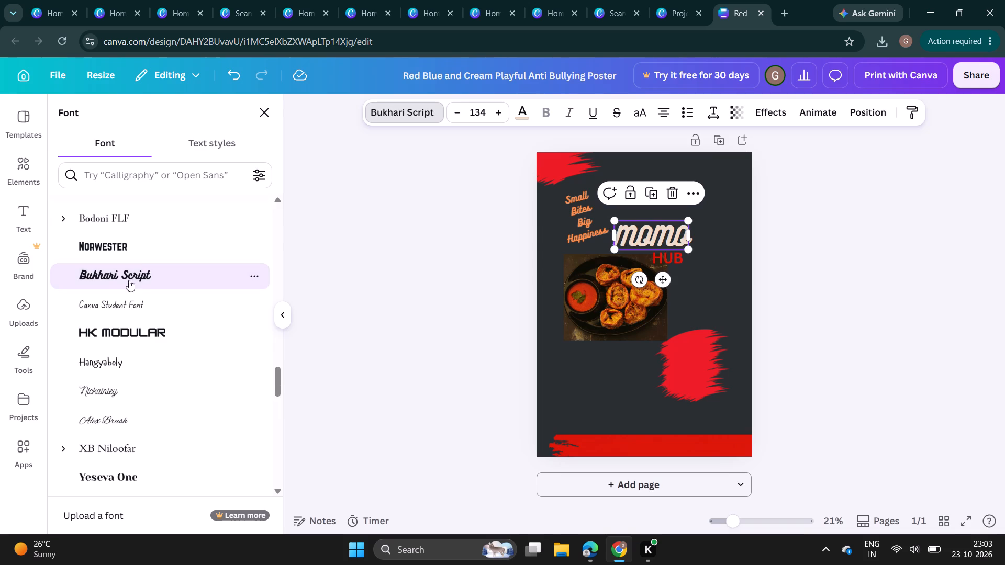
{"action": "left_click", "coordinate": [120, 319]}
{"action": "scroll", "coordinate": [110, 399], "scroll_direction": "down", "scroll_amount": 2}
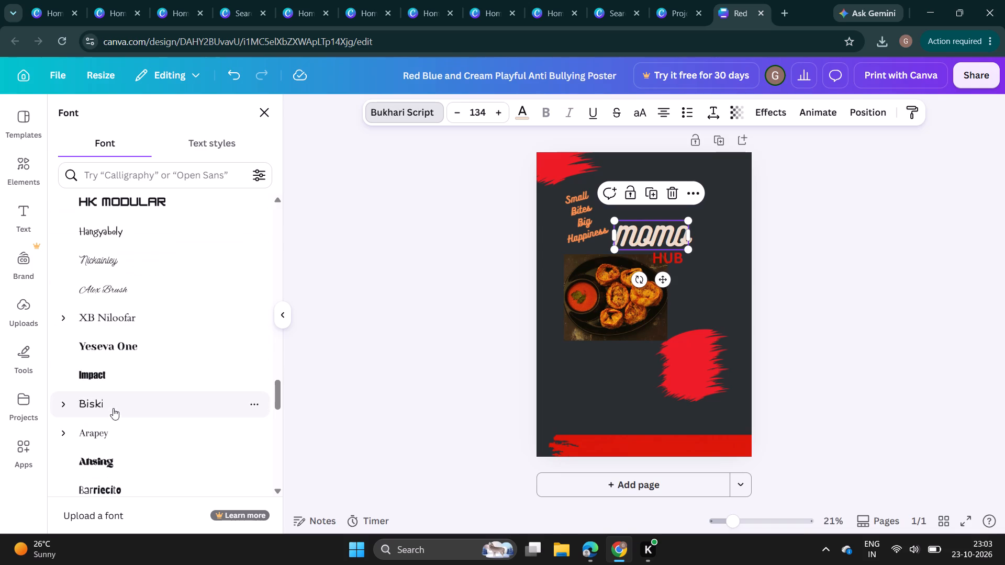
{"action": "left_click", "coordinate": [131, 381]}
{"action": "scroll", "coordinate": [131, 381], "scroll_direction": "down", "scroll_amount": 2}
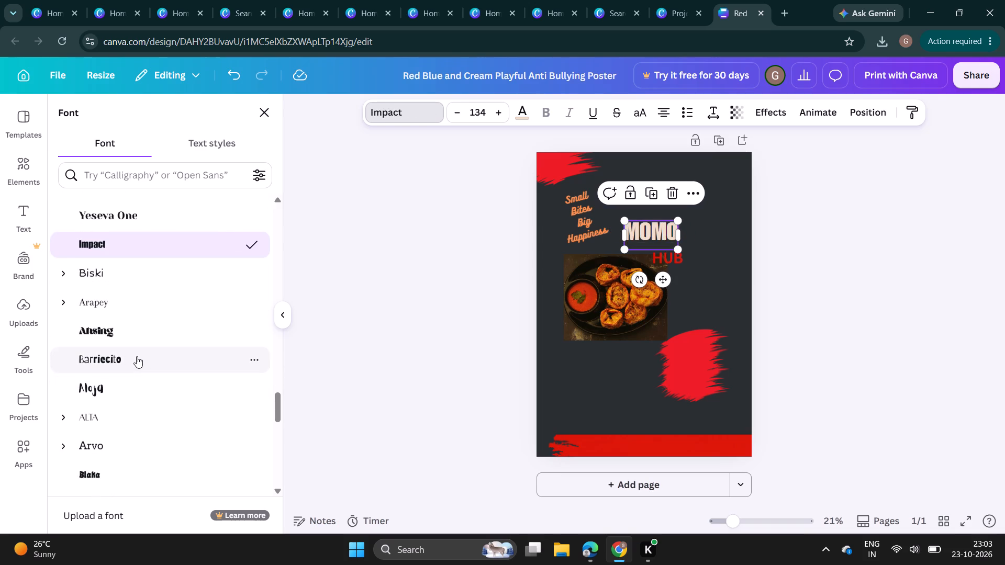
{"action": "left_click", "coordinate": [137, 356]}
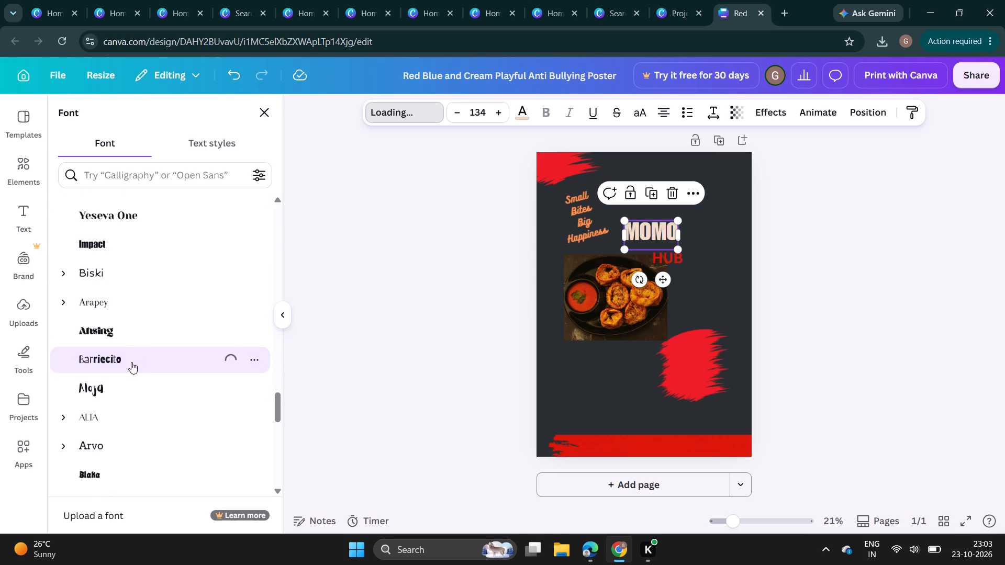
{"action": "left_click", "coordinate": [131, 370]}
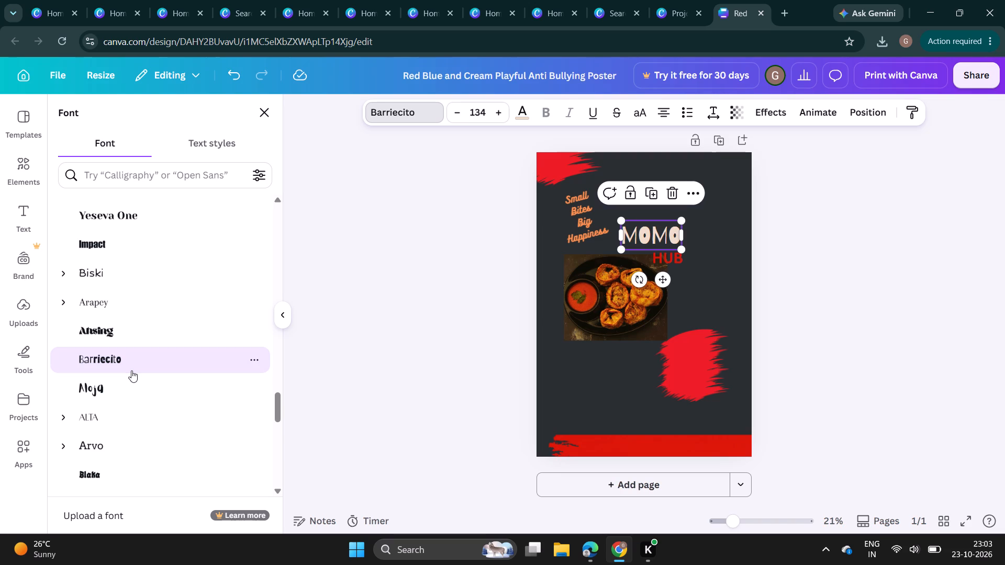
{"action": "left_click", "coordinate": [123, 385]}
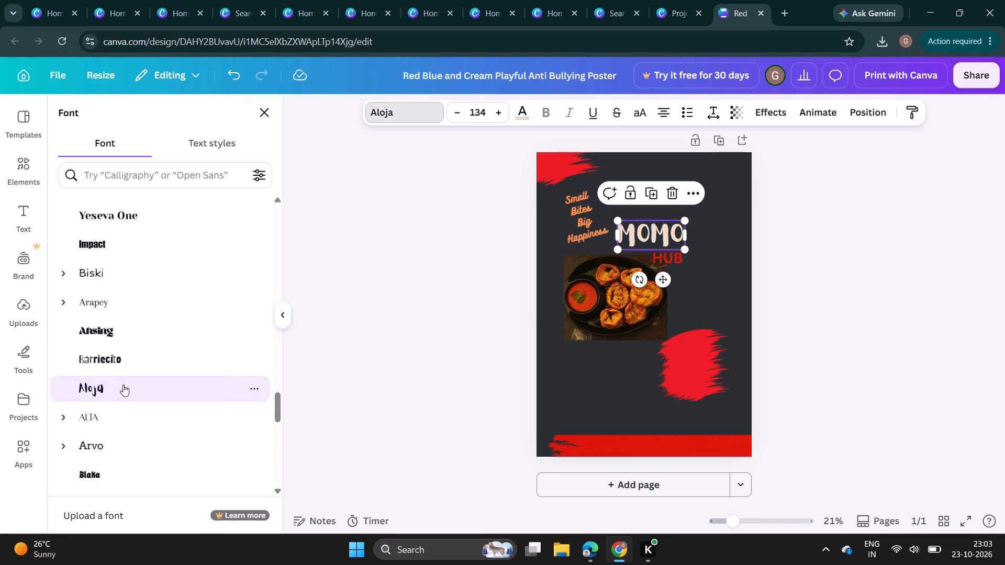
{"action": "scroll", "coordinate": [123, 385], "scroll_direction": "down", "scroll_amount": 2}
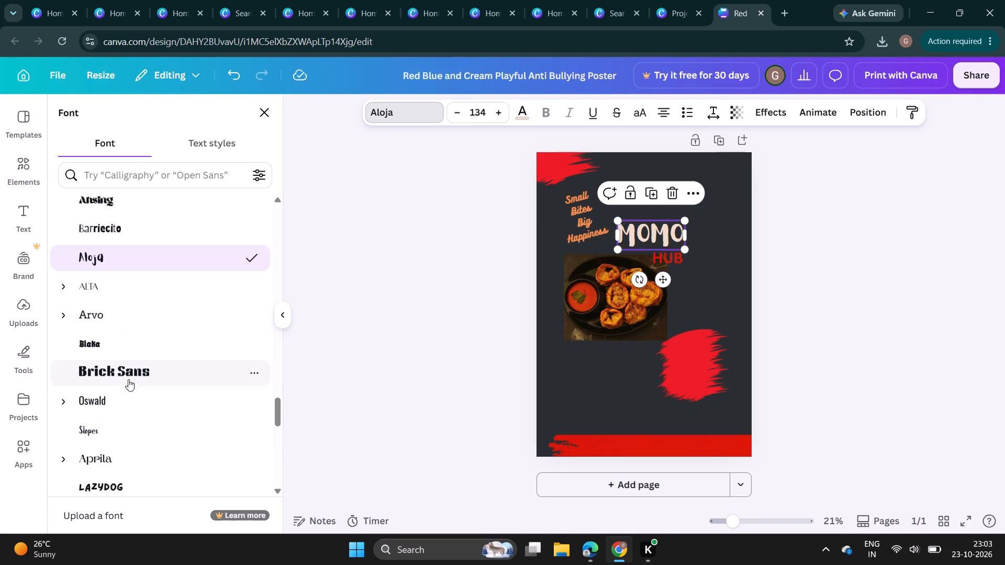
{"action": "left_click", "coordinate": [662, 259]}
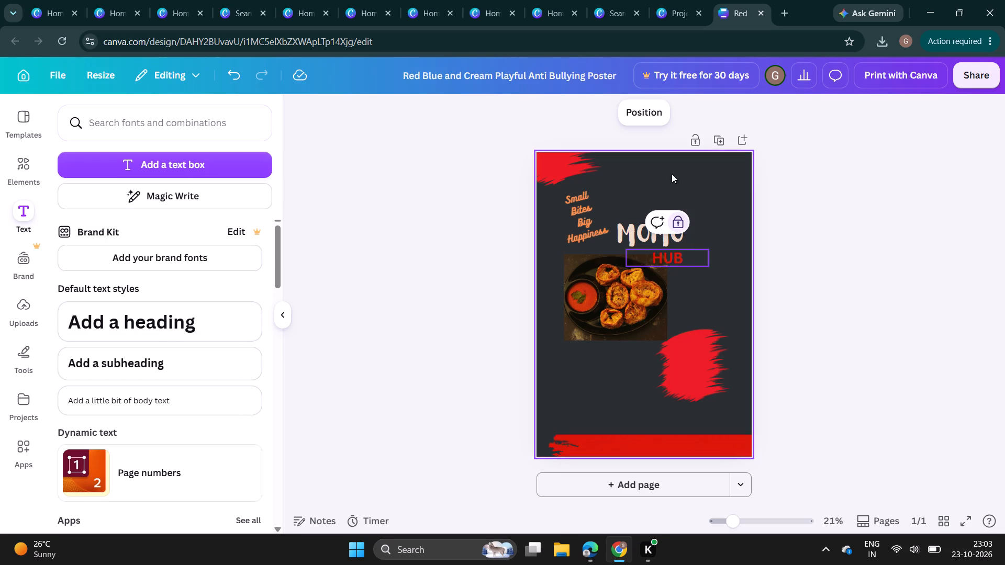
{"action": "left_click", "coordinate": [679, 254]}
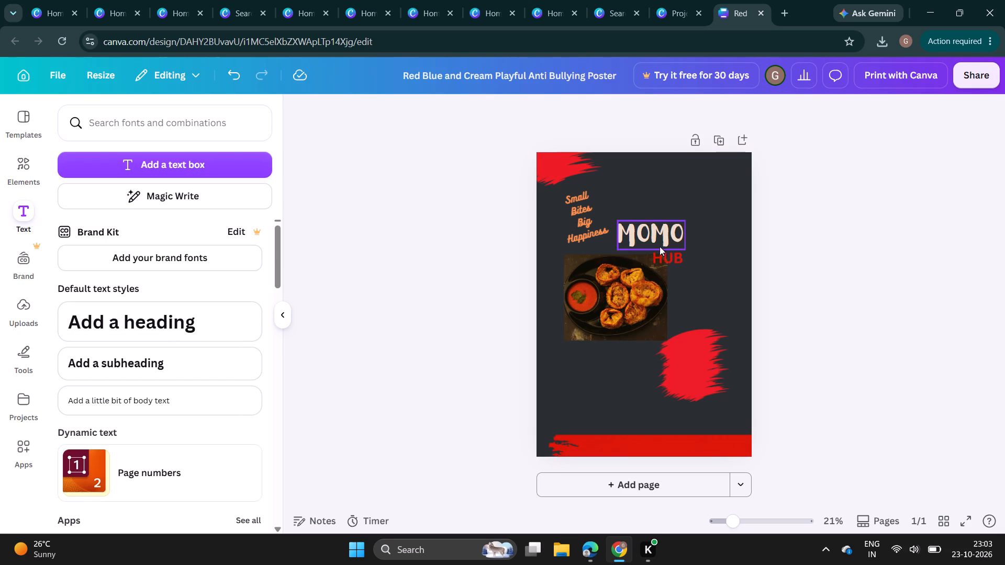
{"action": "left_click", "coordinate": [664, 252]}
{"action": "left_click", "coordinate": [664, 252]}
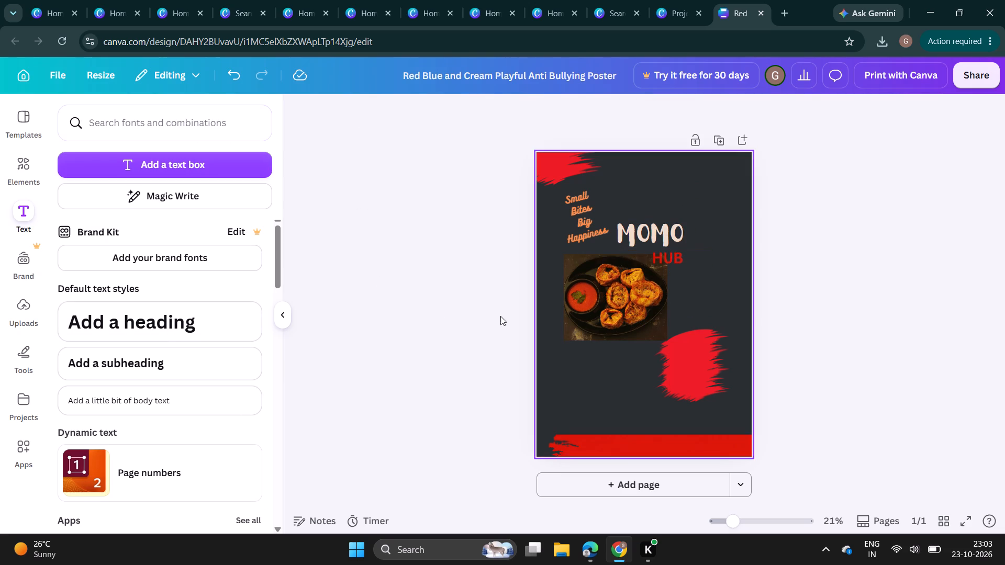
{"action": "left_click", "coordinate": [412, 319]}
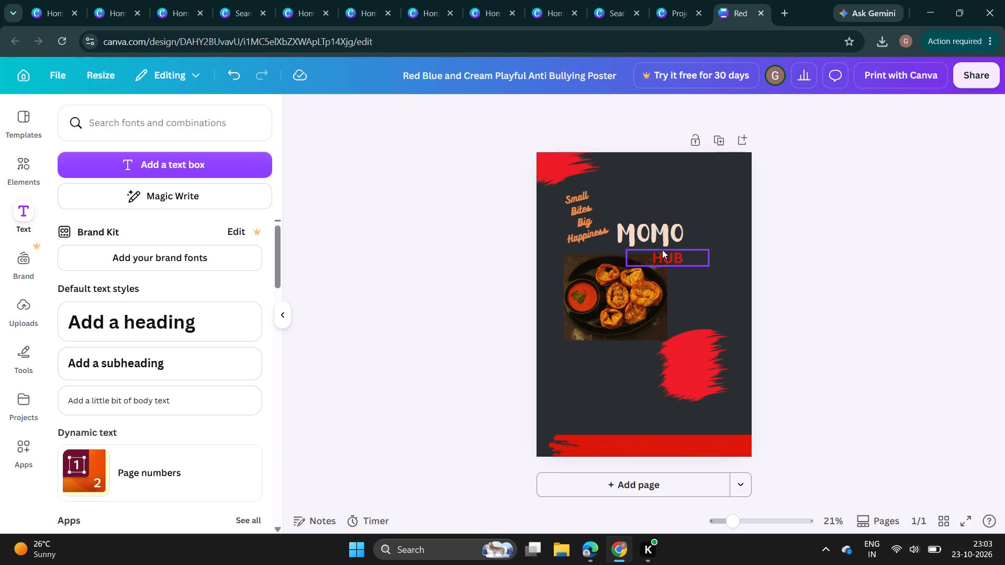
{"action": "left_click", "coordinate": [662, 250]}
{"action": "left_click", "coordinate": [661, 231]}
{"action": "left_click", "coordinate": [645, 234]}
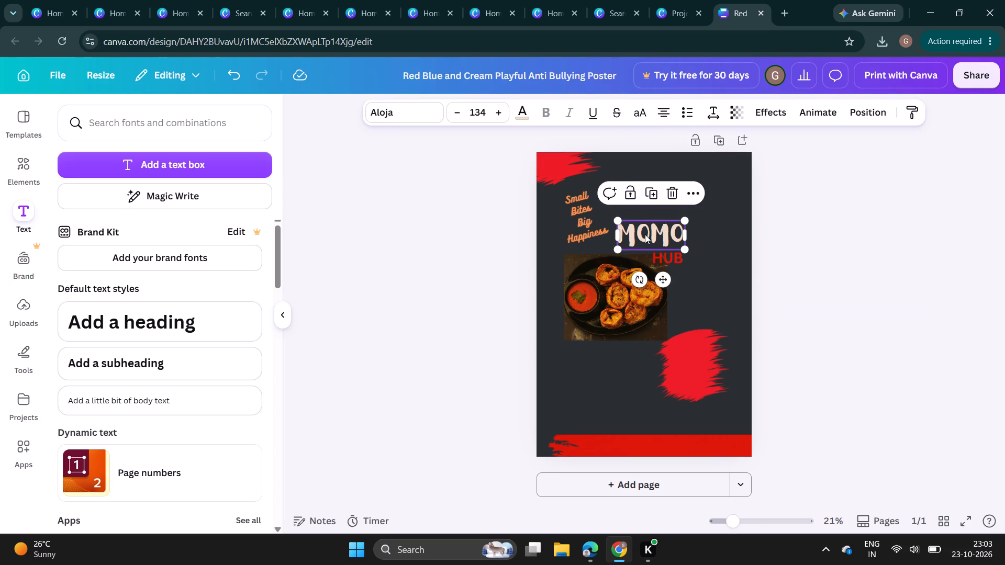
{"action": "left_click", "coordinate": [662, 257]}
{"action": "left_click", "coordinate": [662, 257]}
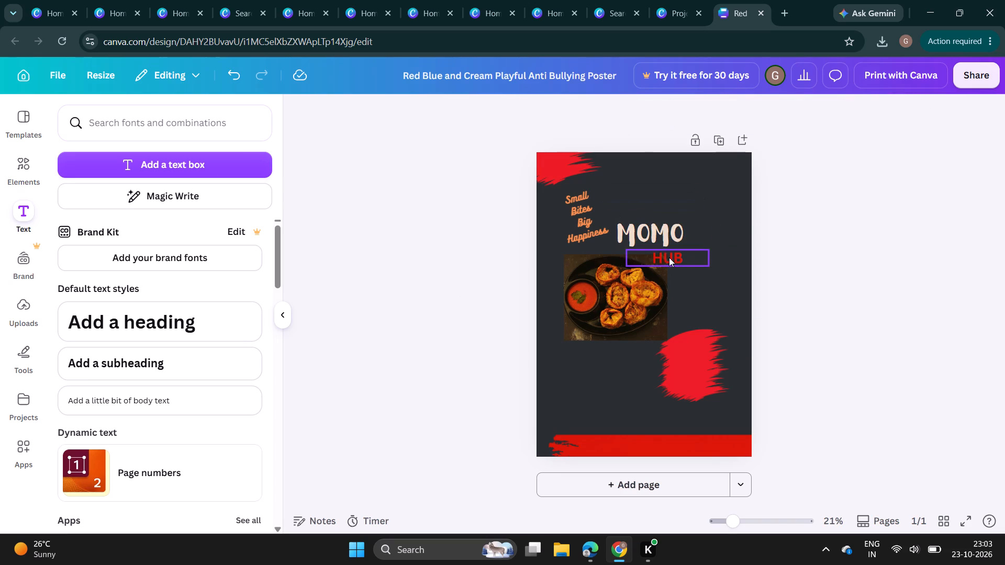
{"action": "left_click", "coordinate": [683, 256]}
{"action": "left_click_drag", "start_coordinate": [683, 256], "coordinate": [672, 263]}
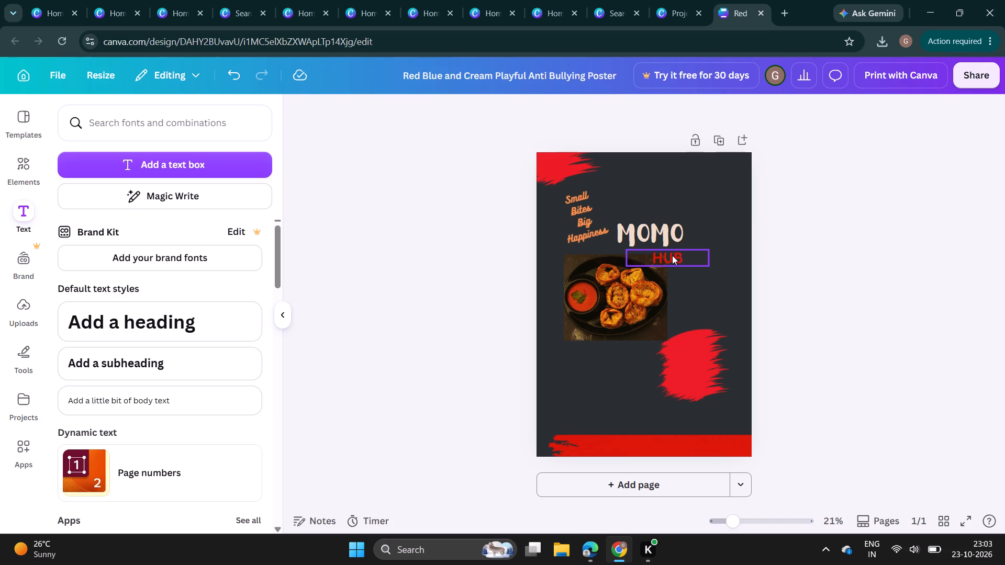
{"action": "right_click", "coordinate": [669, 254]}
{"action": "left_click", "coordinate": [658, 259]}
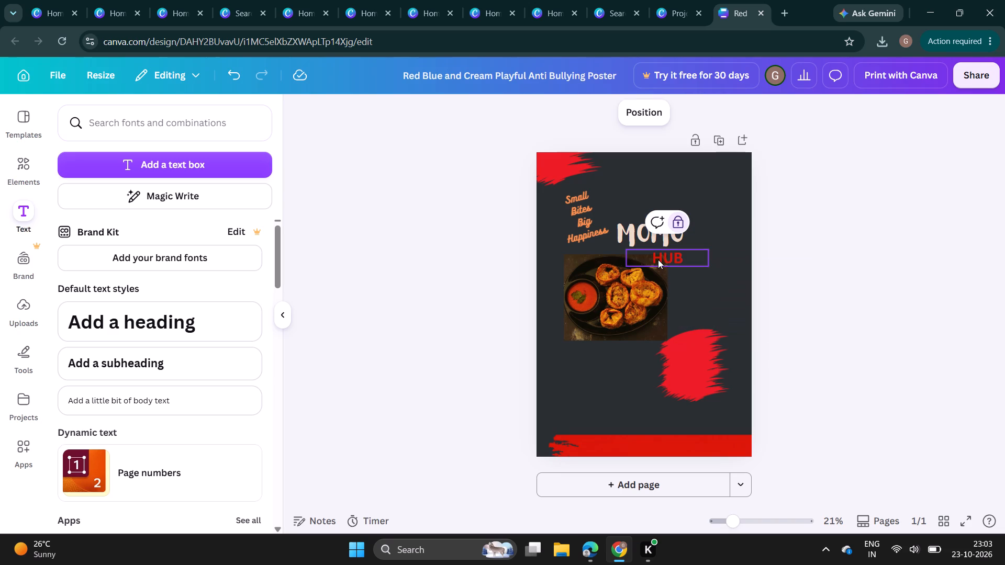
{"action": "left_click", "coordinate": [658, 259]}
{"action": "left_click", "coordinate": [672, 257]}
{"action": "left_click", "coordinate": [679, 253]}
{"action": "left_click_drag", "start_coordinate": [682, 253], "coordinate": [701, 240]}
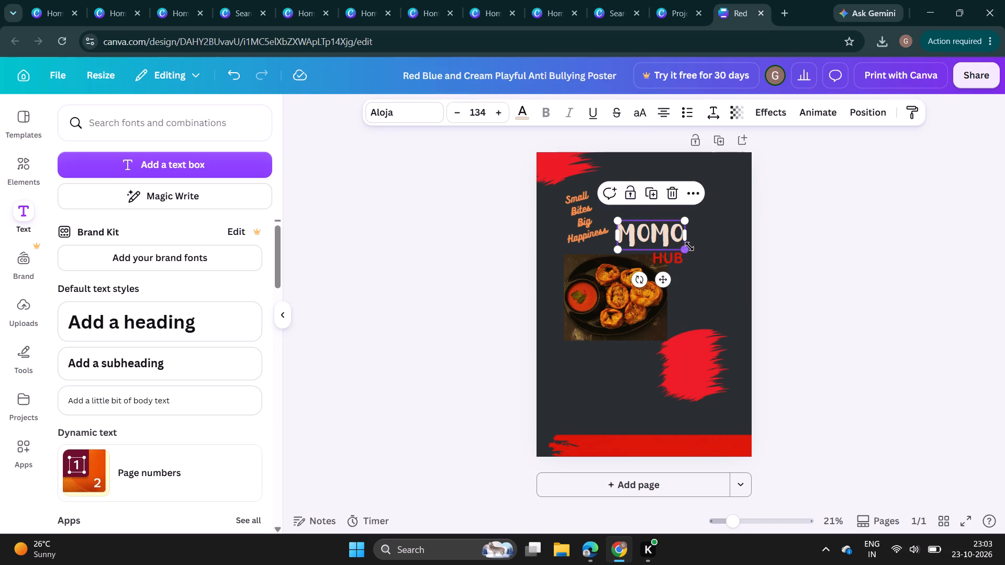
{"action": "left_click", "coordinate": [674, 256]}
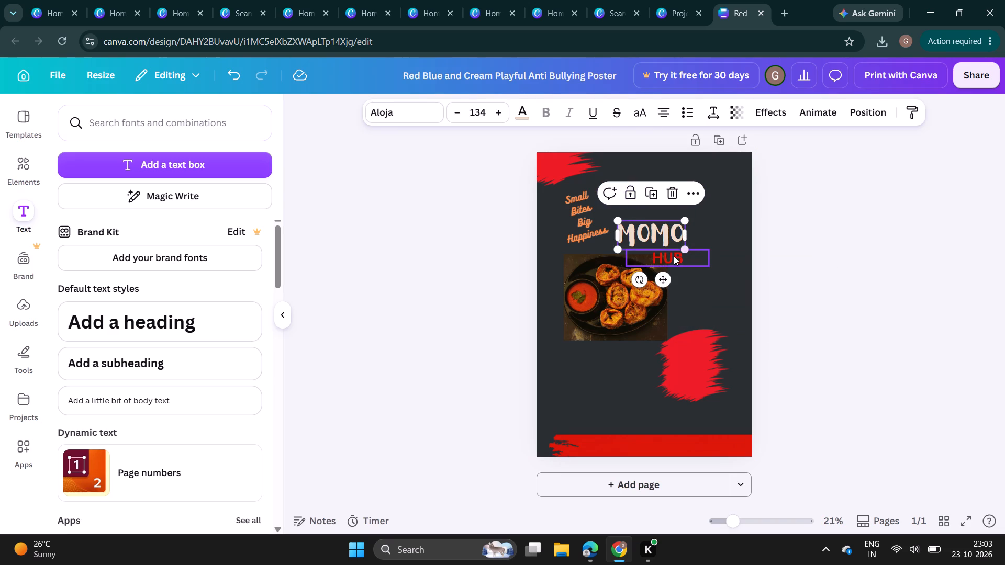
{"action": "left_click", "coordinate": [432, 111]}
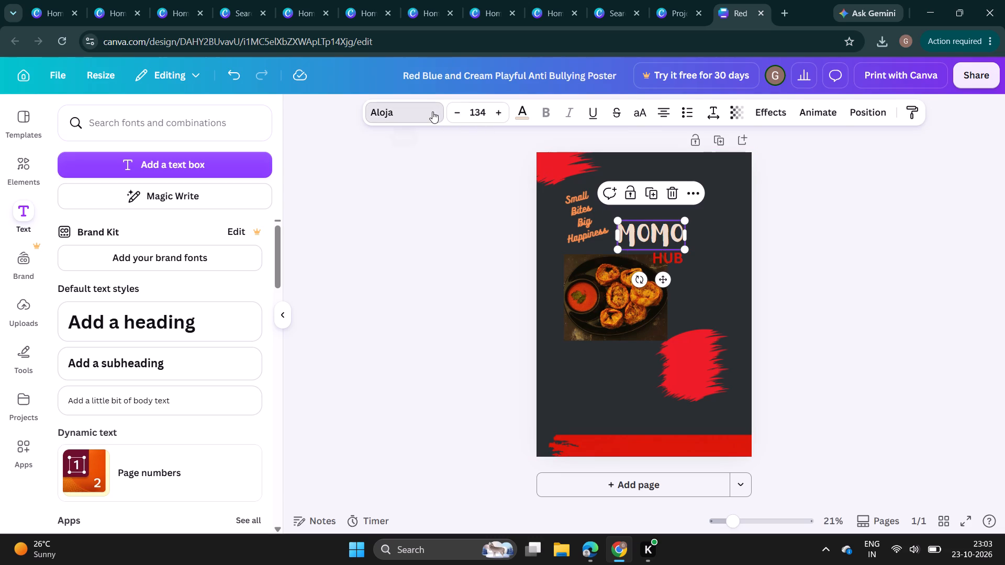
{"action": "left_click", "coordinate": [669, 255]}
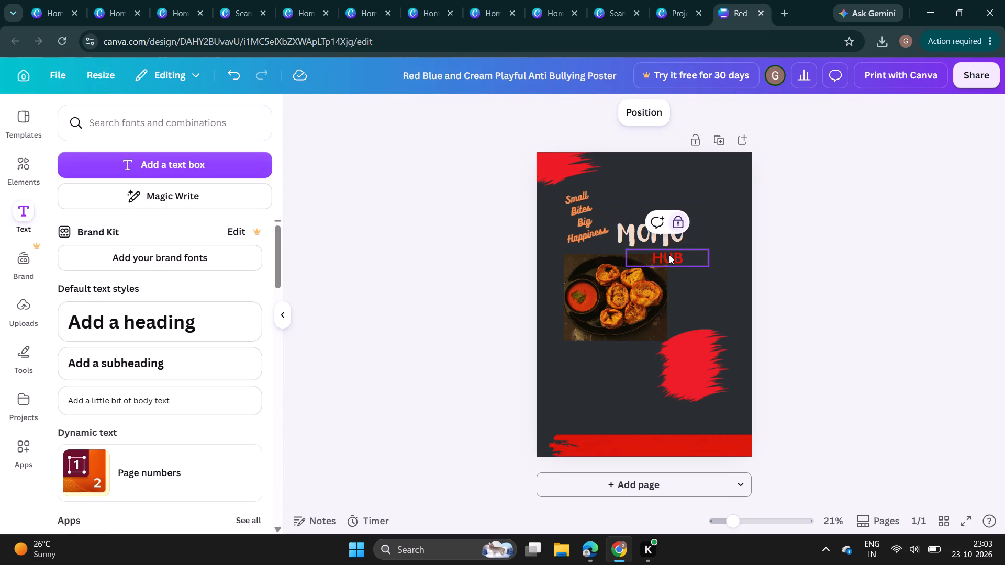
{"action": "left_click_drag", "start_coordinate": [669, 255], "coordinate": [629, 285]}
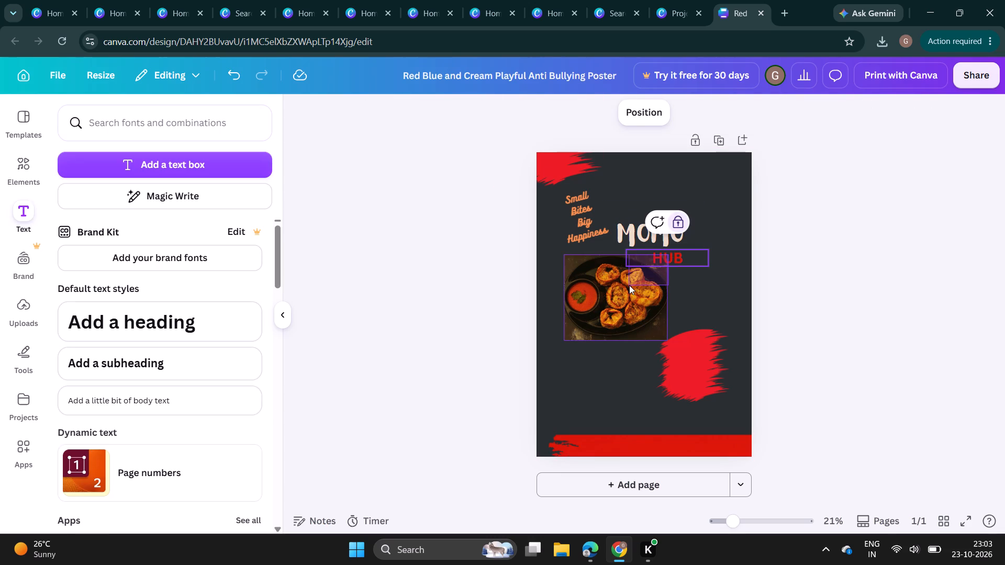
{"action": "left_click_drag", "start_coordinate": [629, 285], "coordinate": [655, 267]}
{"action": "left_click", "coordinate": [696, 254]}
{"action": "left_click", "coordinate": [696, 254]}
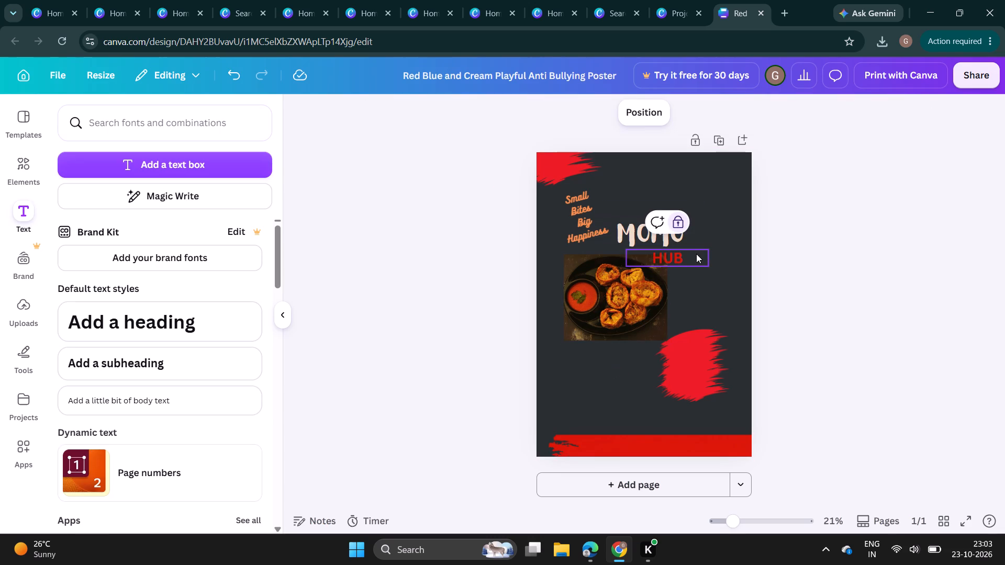
Unlock the HUB subheading.
{"action": "left_click", "coordinate": [680, 224]}
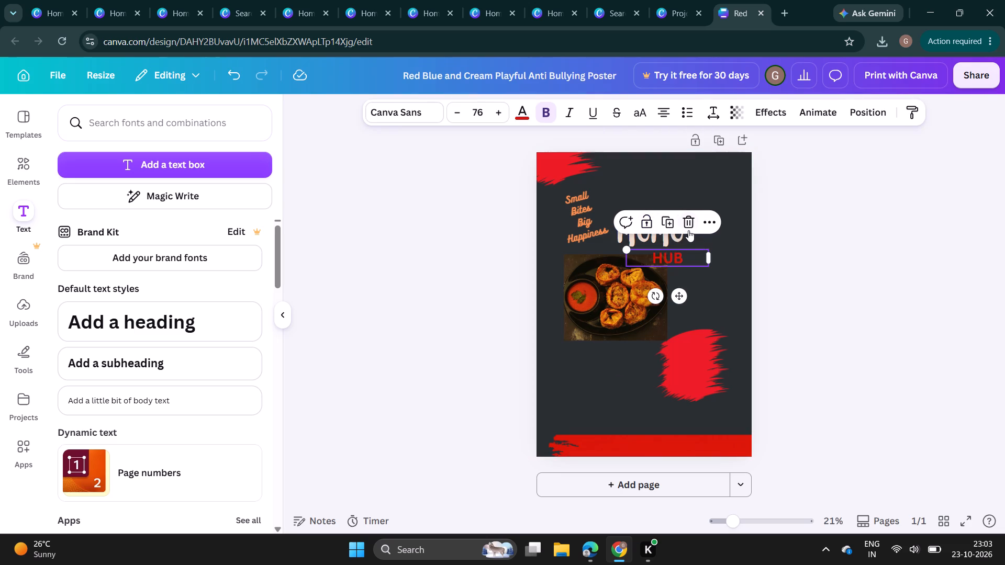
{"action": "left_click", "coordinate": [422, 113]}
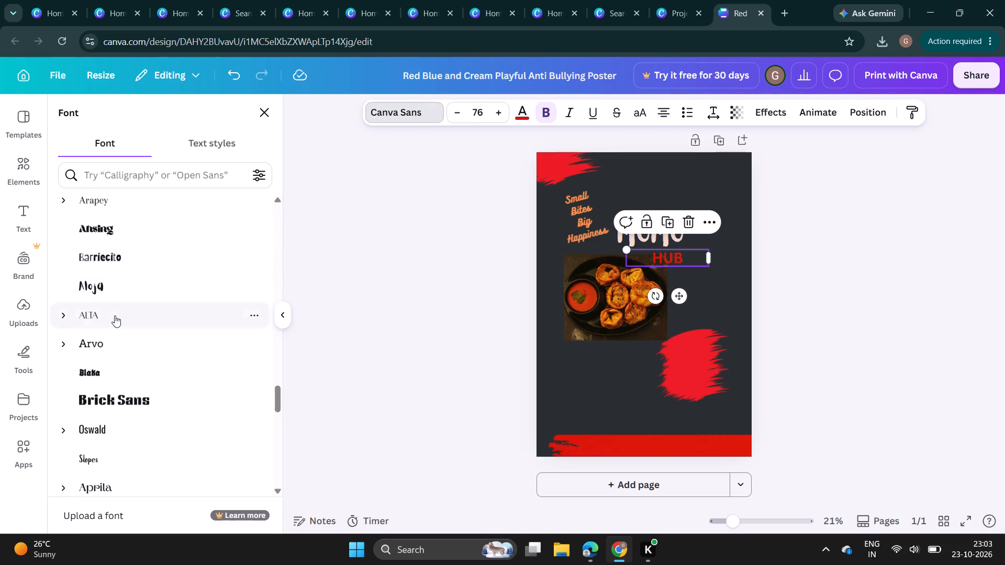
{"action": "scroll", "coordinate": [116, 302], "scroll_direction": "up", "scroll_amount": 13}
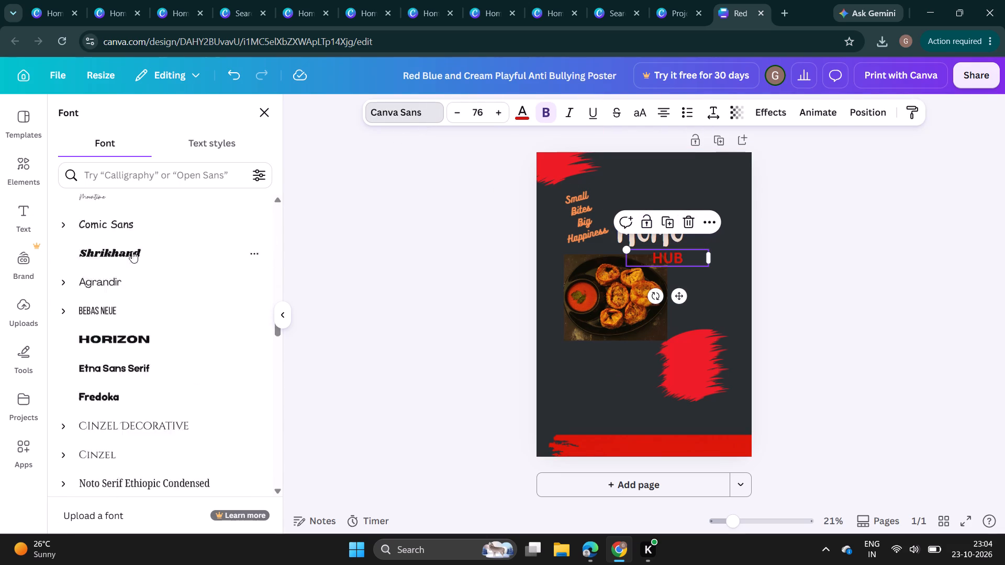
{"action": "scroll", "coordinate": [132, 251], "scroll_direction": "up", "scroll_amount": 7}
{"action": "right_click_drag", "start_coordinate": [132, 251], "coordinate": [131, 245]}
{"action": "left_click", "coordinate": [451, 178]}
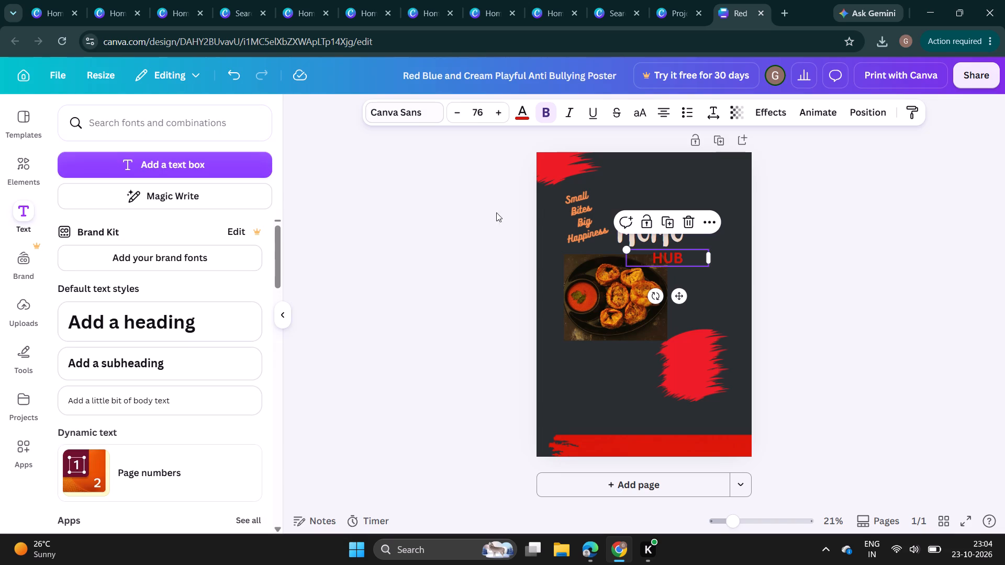
Change the HUB subheading's font to Aloja to match the MOMO heading.
{"action": "left_click", "coordinate": [643, 234]}
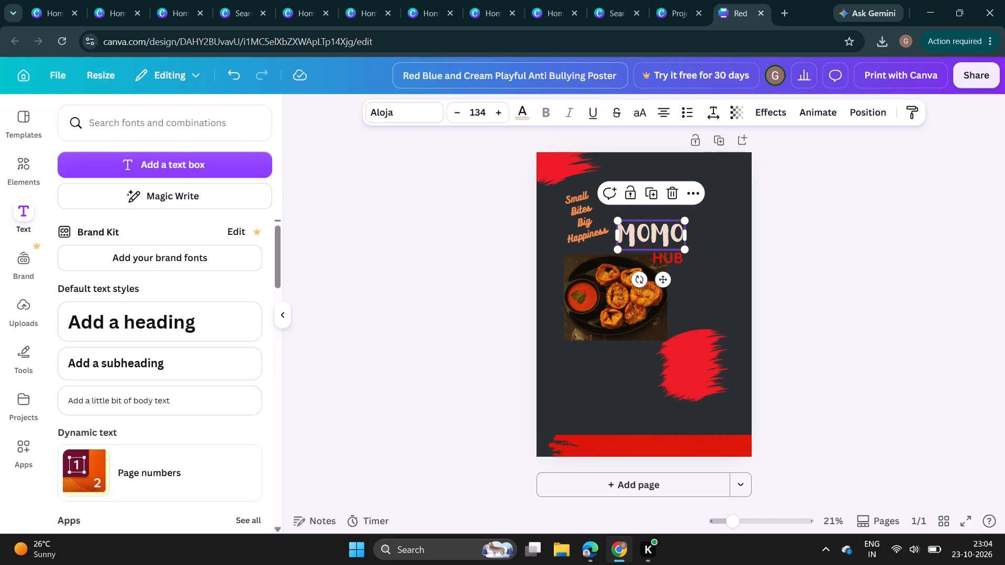
{"action": "left_click", "coordinate": [669, 252]}
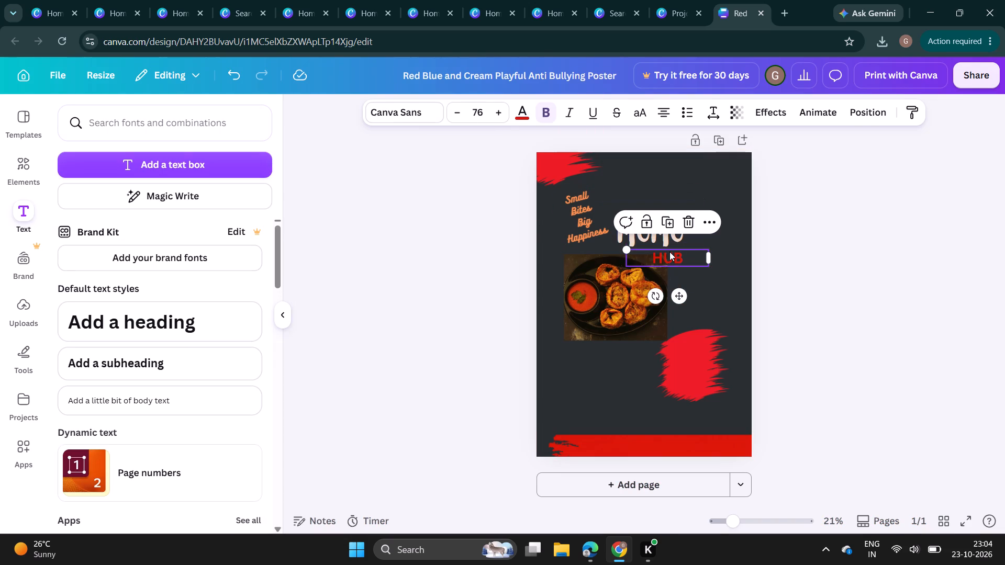
{"action": "left_click", "coordinate": [427, 108]}
{"action": "scroll", "coordinate": [149, 255], "scroll_direction": "up", "scroll_amount": 11}
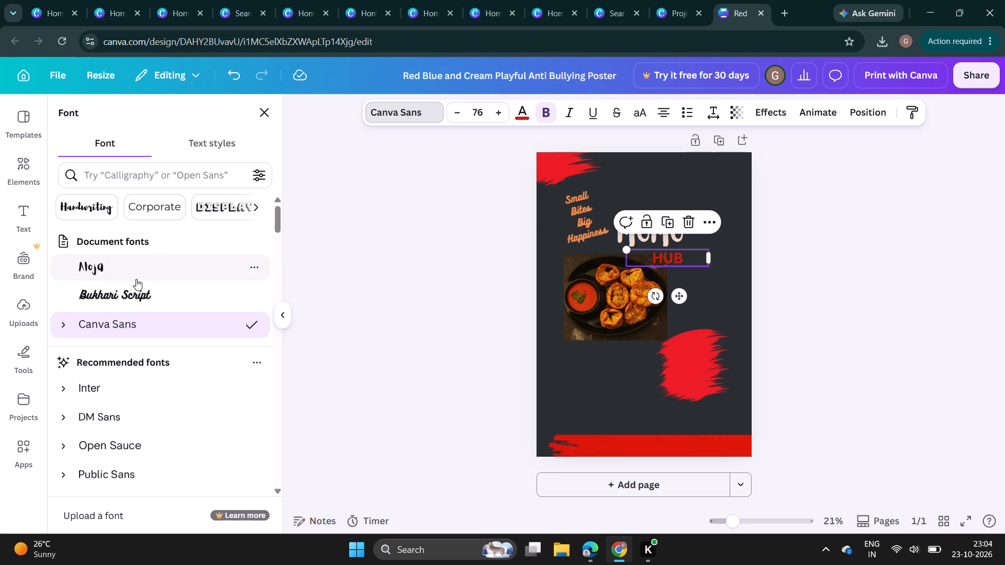
{"action": "left_click", "coordinate": [166, 263]}
{"action": "left_click", "coordinate": [427, 250]}
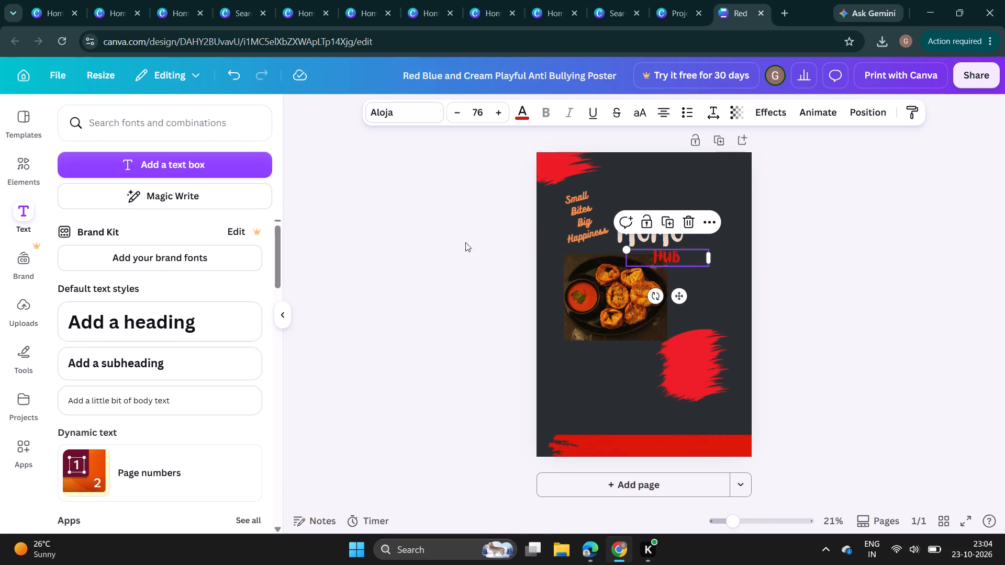
{"action": "left_click", "coordinate": [856, 260]}
Raise the MOMO heading above HUB, tilt it slightly counterclockwise and enlarge it to font size 153.
{"action": "left_click_drag", "start_coordinate": [671, 238], "coordinate": [675, 230]}
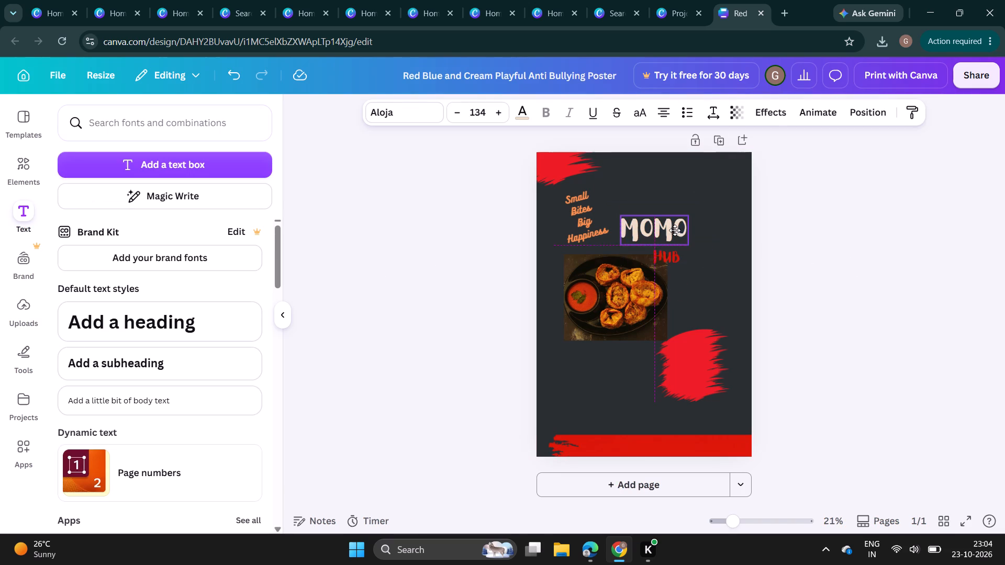
{"action": "left_click_drag", "start_coordinate": [675, 230], "coordinate": [676, 229]}
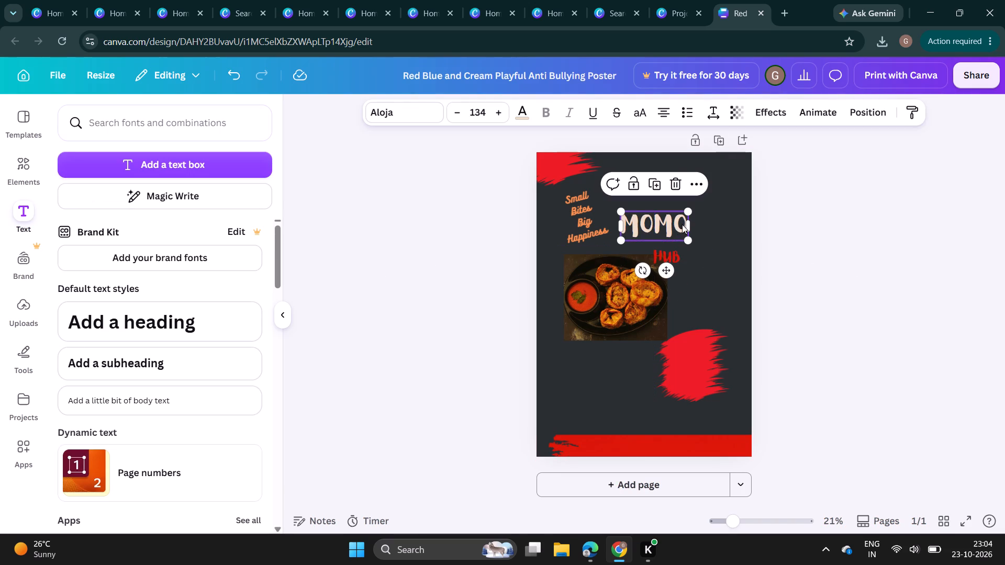
{"action": "left_click_drag", "start_coordinate": [640, 267], "coordinate": [649, 271]}
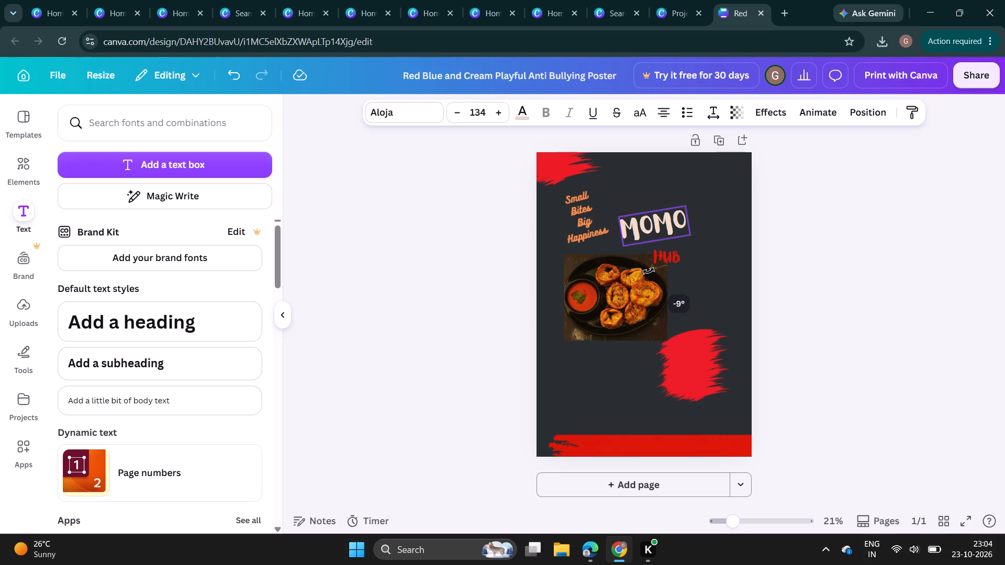
{"action": "left_click_drag", "start_coordinate": [649, 271], "coordinate": [642, 273]}
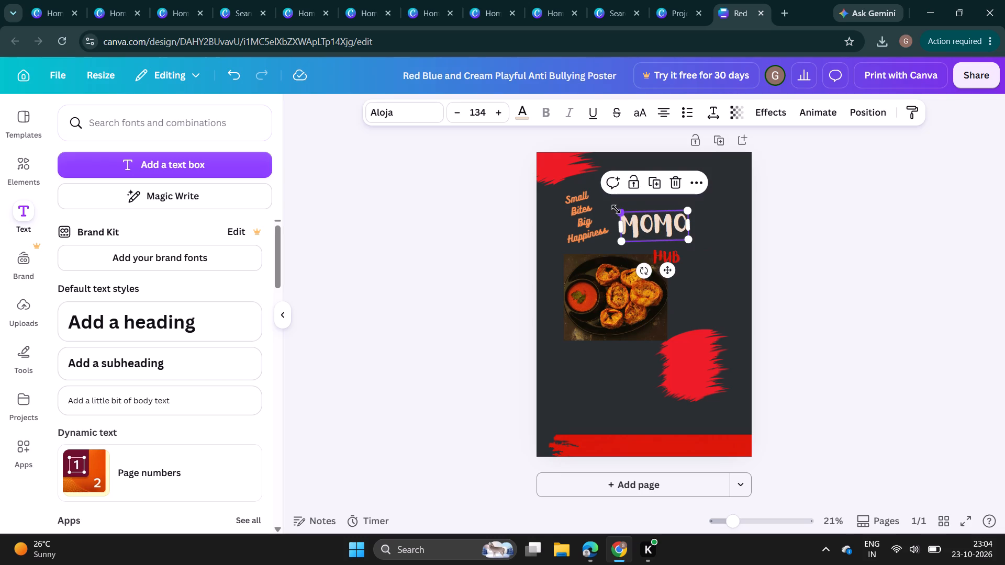
{"action": "left_click_drag", "start_coordinate": [624, 216], "coordinate": [618, 208]}
{"action": "left_click_drag", "start_coordinate": [651, 220], "coordinate": [658, 225]}
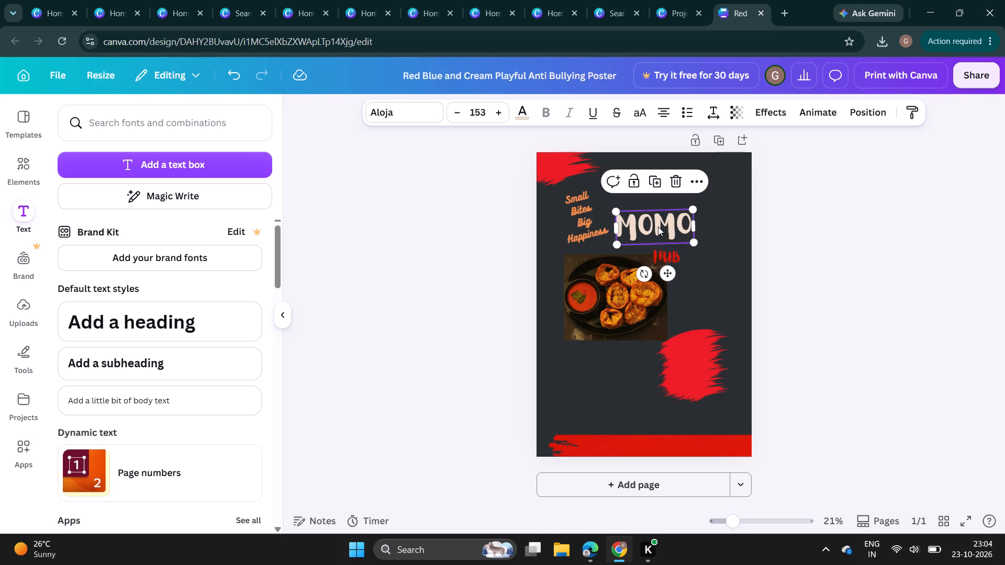
Tuck the HUB subheading closer beneath MOMO, centred under it with a matching slight counterclockwise tilt.
{"action": "left_click_drag", "start_coordinate": [665, 257], "coordinate": [665, 249]}
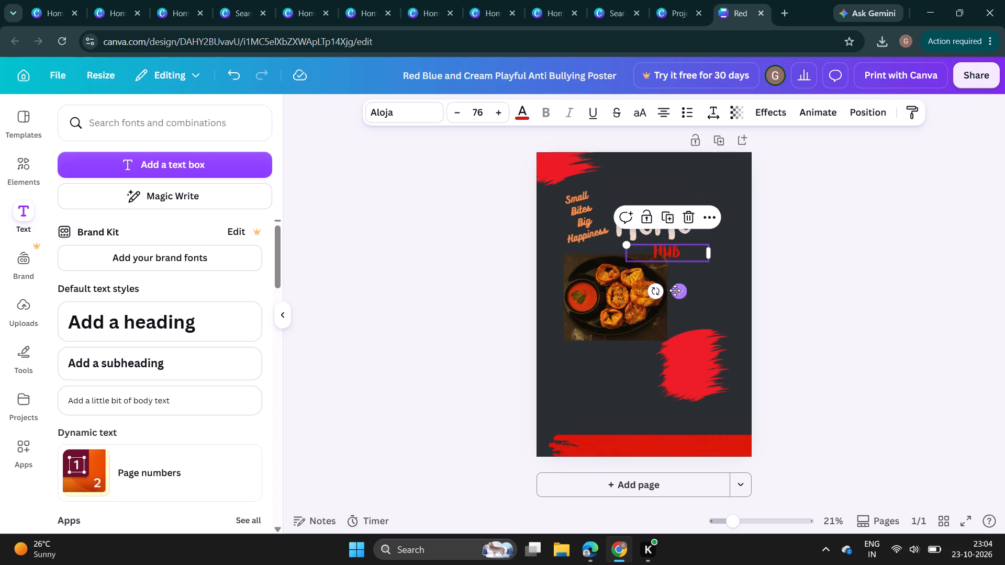
{"action": "left_click", "coordinate": [658, 291]}
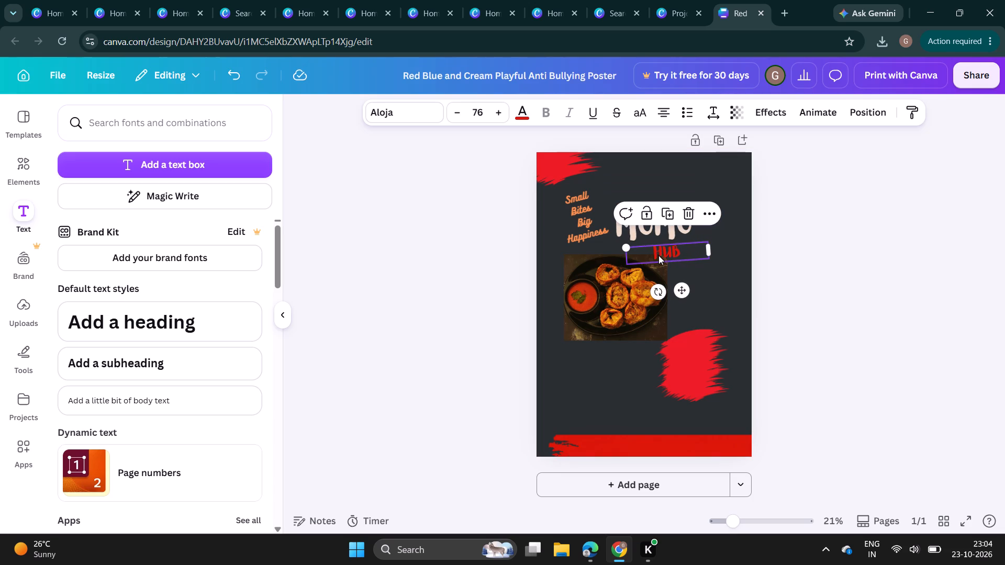
{"action": "left_click_drag", "start_coordinate": [658, 255], "coordinate": [649, 252]}
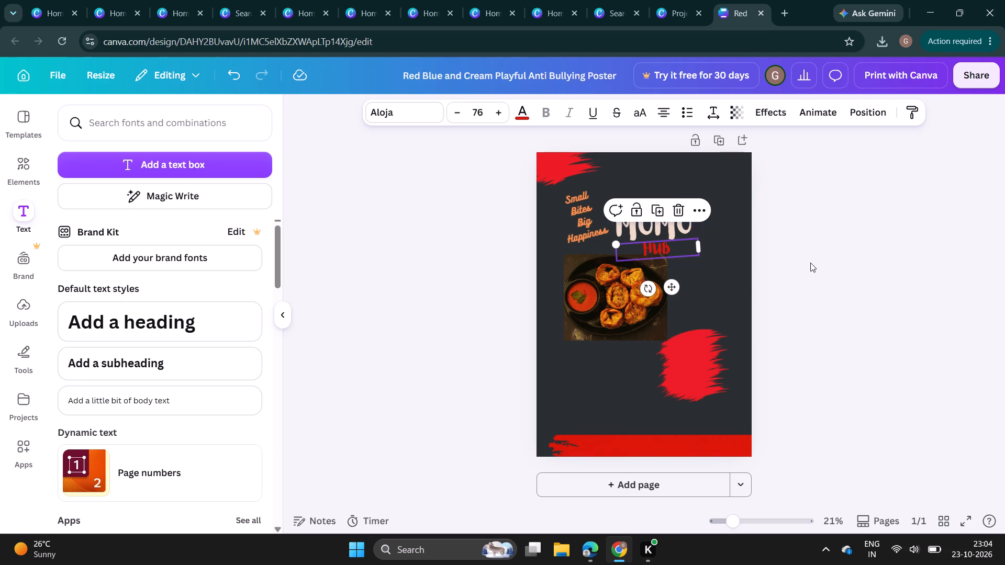
{"action": "left_click", "coordinate": [812, 260]}
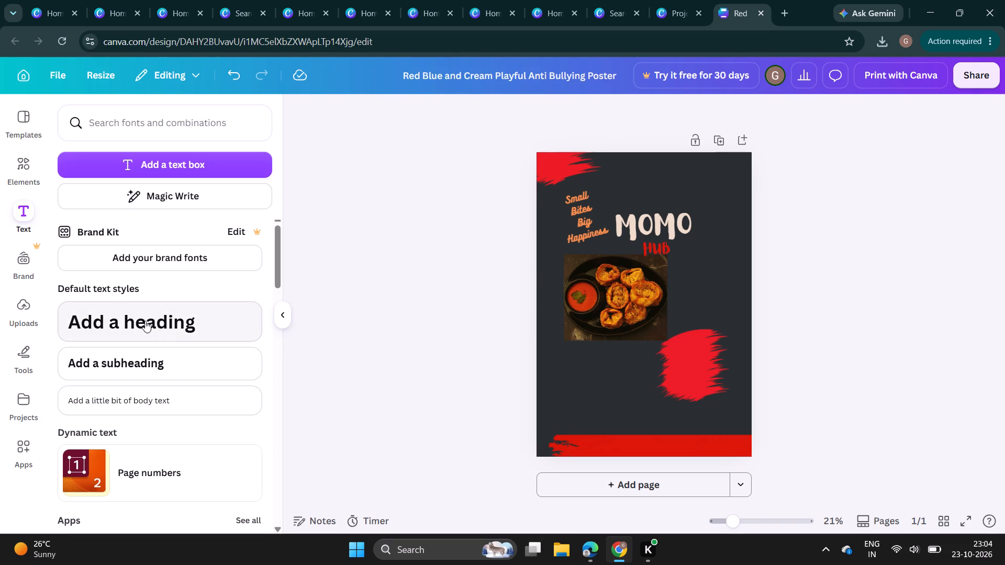
Add a new text box reading "Real" to the poster.
{"action": "left_click", "coordinate": [23, 216]}
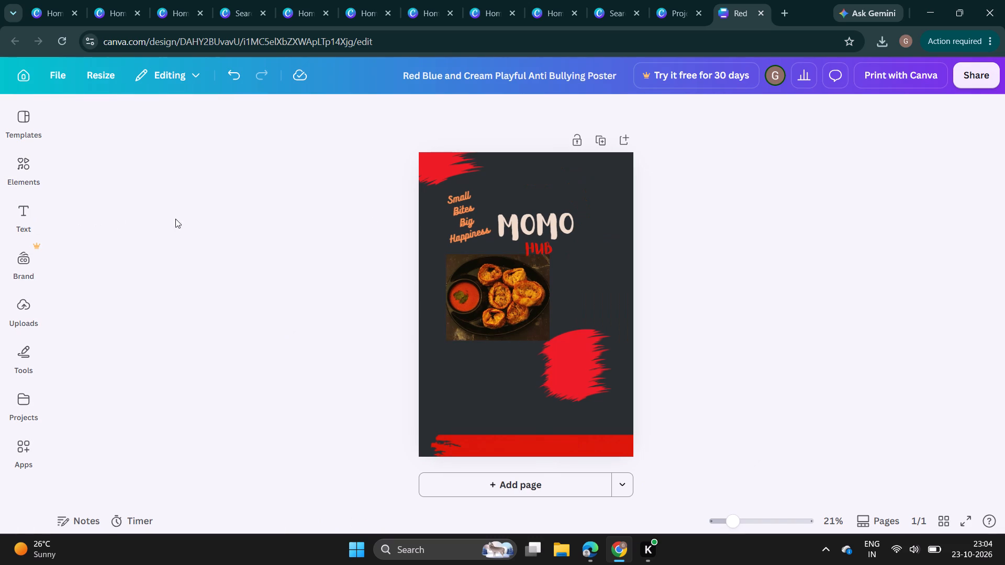
{"action": "left_click", "coordinate": [25, 218]}
{"action": "left_click", "coordinate": [680, 184]}
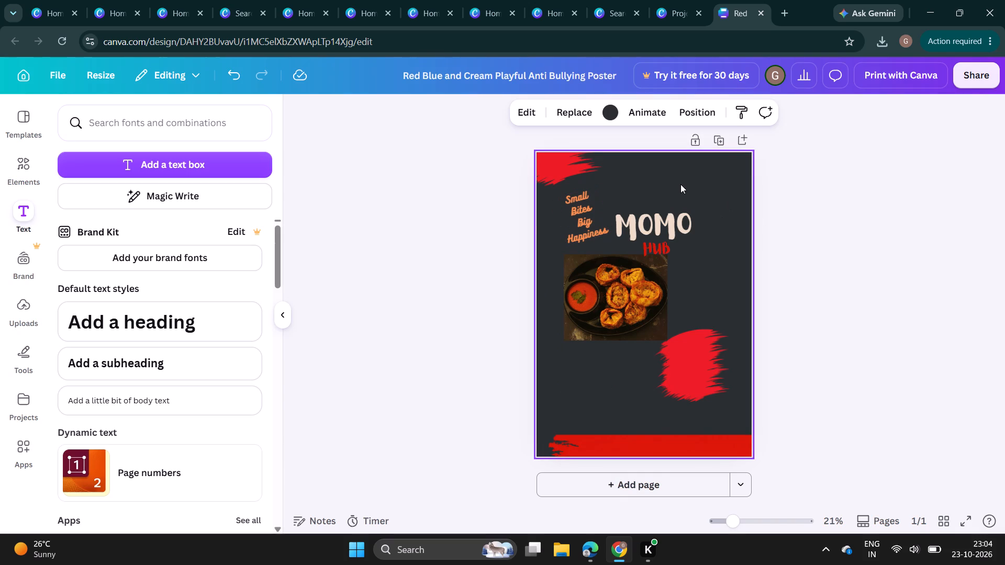
{"action": "key", "text": "t"}
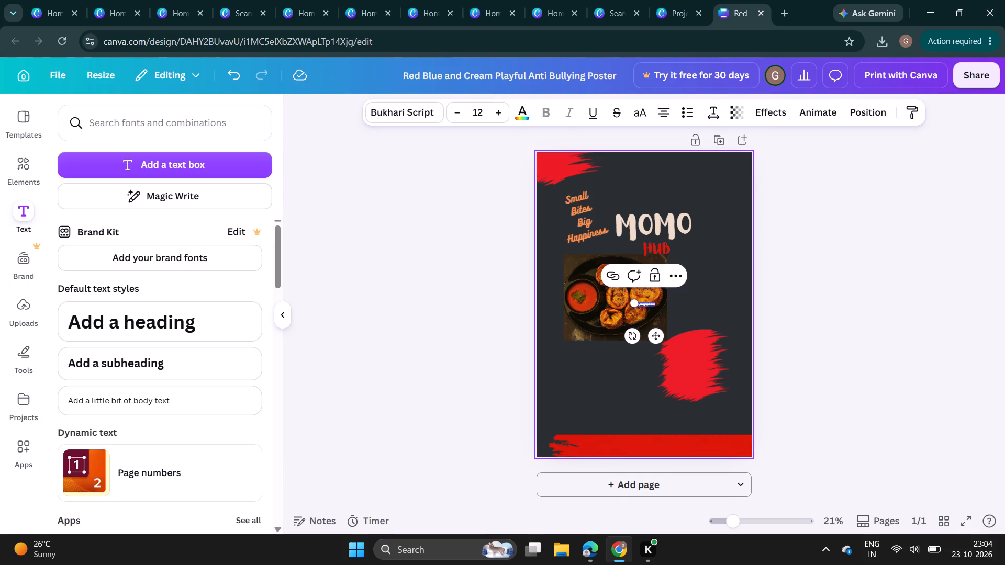
{"action": "key", "text": "BackSpace"}
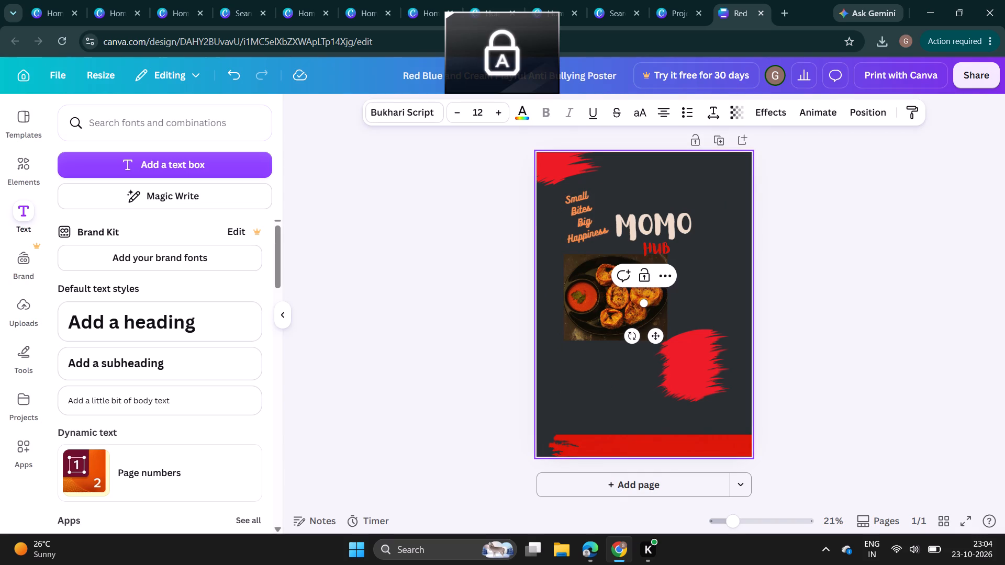
{"action": "key", "text": "BackSpace"}
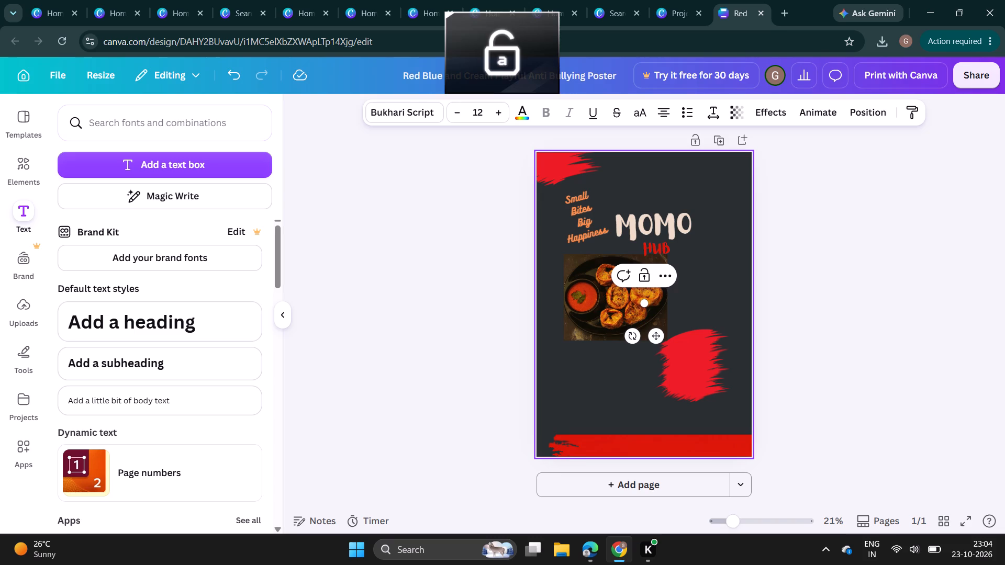
{"action": "type", "text": "ea"}
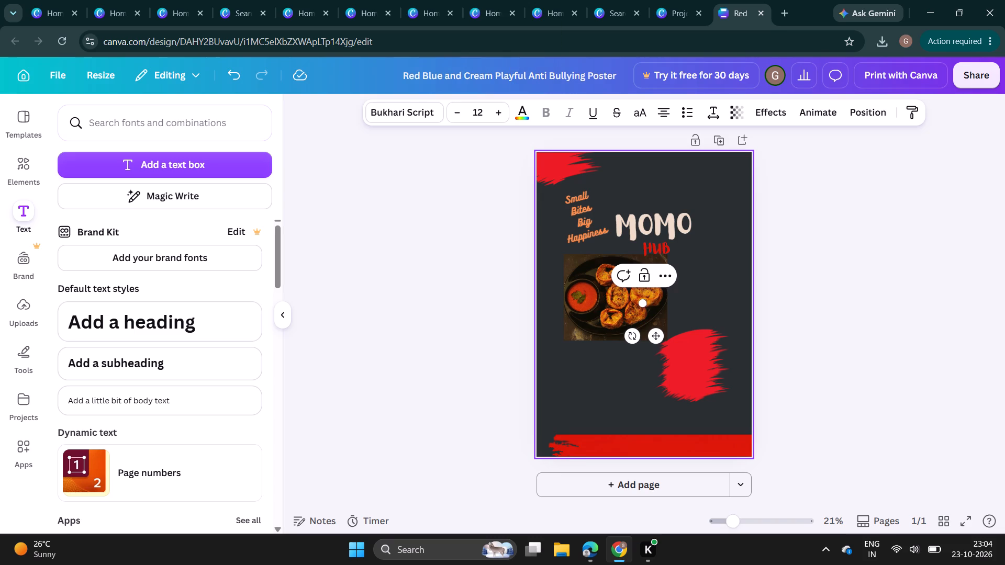
{"action": "type", "text": "l"}
{"action": "key", "text": "space"}
Increase the new Real text's font size to 51.
{"action": "key", "text": "ctrl+shift+period"}
{"action": "key", "text": "ctrl+shift+period"}
{"action": "key", "text": "ctrl+shift+period"}
{"action": "key", "text": "ctrl+shift+period"}
{"action": "key", "text": "ctrl+shift+period"}
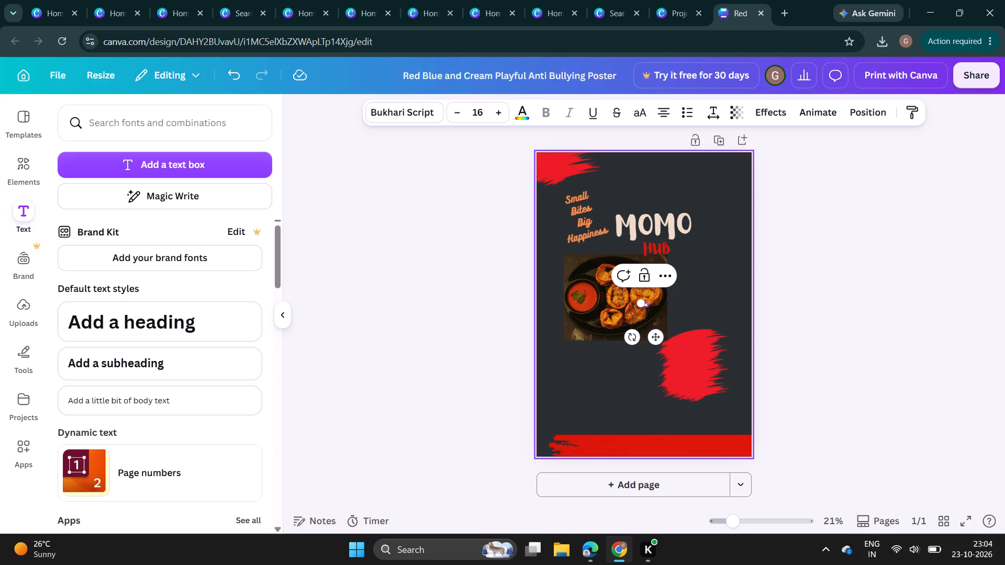
{"action": "key", "text": "ctrl+shift+period"}
{"action": "key", "text": "ctrl+shift+period"}
{"action": "key", "text": "ctrl+shift+period"}
{"action": "key", "text": "ctrl+shift+period"}
{"action": "key", "text": "ctrl+shift+period"}
{"action": "key", "text": "ctrl+shift+period"}
{"action": "key", "text": "ctrl+shift+period"}
{"action": "key", "text": "ctrl+shift+period"}
{"action": "key", "text": "ctrl+shift+period"}
{"action": "key", "text": "ctrl+shift+period"}
{"action": "key", "text": "ctrl+shift+period"}
{"action": "key", "text": "ctrl+shift+period"}
{"action": "key", "text": "ctrl+shift+period"}
{"action": "key", "text": "ctrl+shift+period"}
{"action": "key", "text": "ctrl+shift+period"}
{"action": "key", "text": "ctrl+shift+period"}
{"action": "key", "text": "ctrl+shift+period"}
{"action": "key", "text": "ctrl+shift+period"}
{"action": "key", "text": "ctrl+shift+period"}
{"action": "key", "text": "ctrl+shift+period"}
{"action": "key", "text": "ctrl+shift+period"}
{"action": "key", "text": "ctrl+shift+period"}
{"action": "key", "text": "ctrl+shift+period"}
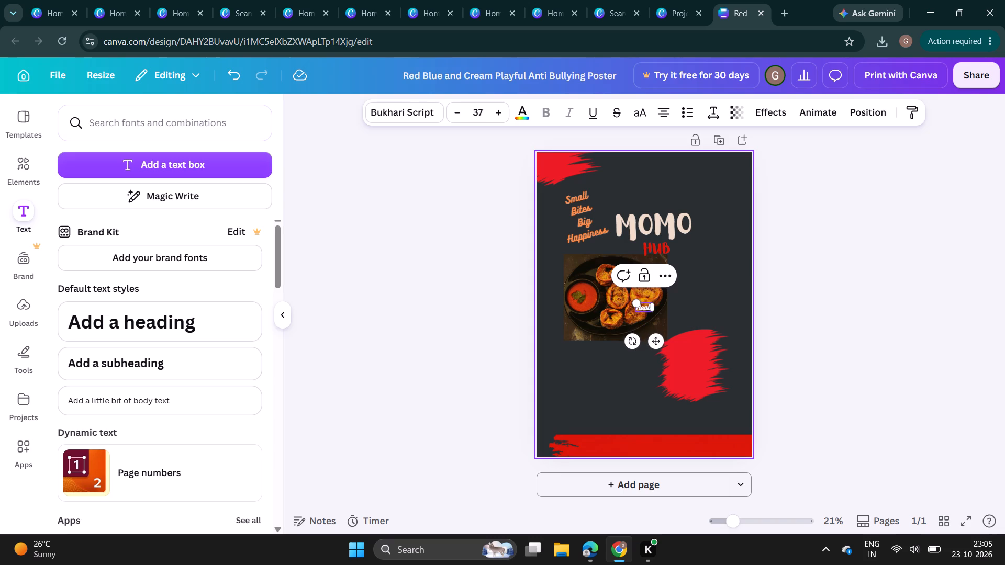
{"action": "key", "text": "ctrl+shift+period"}
{"action": "key", "text": "ctrl+shift+period"}
{"action": "key", "text": "ctrl+shift+period"}
{"action": "key", "text": "ctrl+shift+period"}
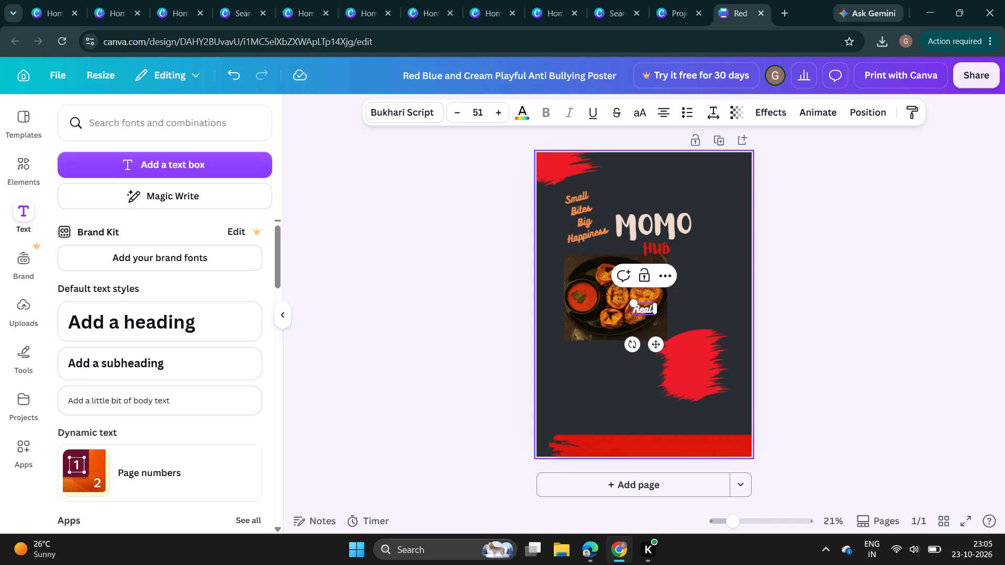
Complete the new slogan with the lines "Momos", "Real" and "Flavours" below the first Real.
{"action": "key", "text": "Return"}
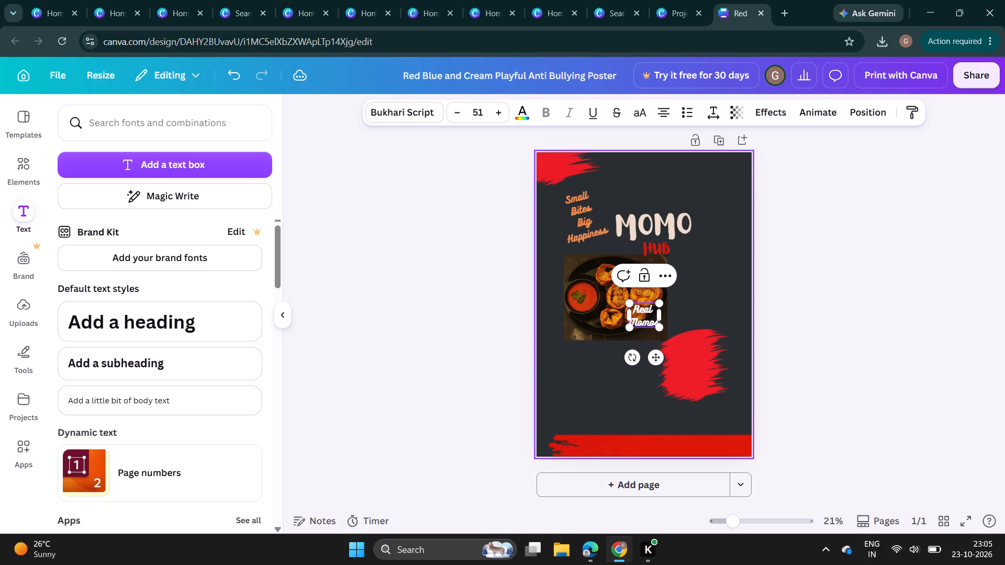
{"action": "key", "text": "Return"}
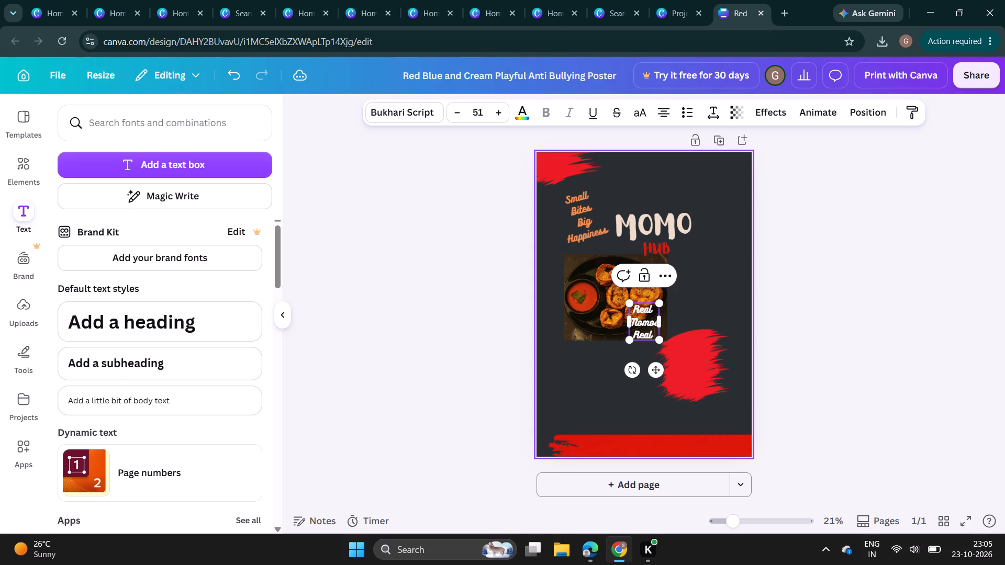
{"action": "key", "text": "Return"}
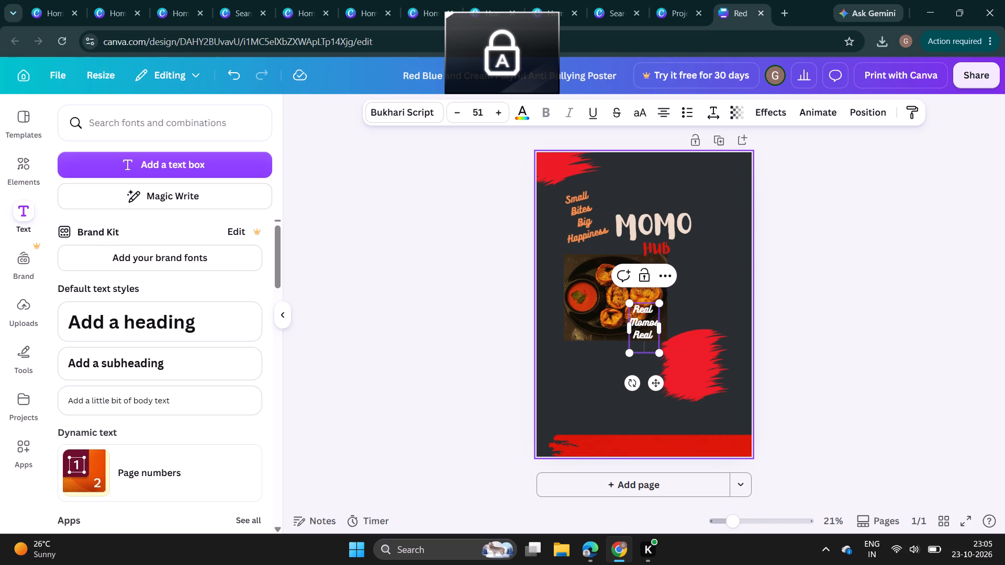
{"action": "type", "text": "lavours"}
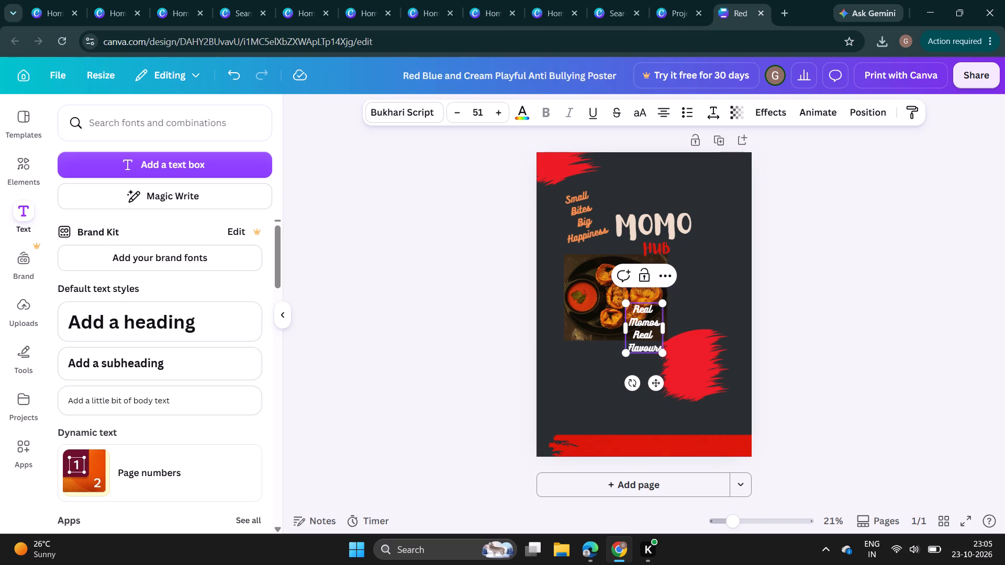
{"action": "left_click_drag", "start_coordinate": [651, 335], "coordinate": [687, 301]}
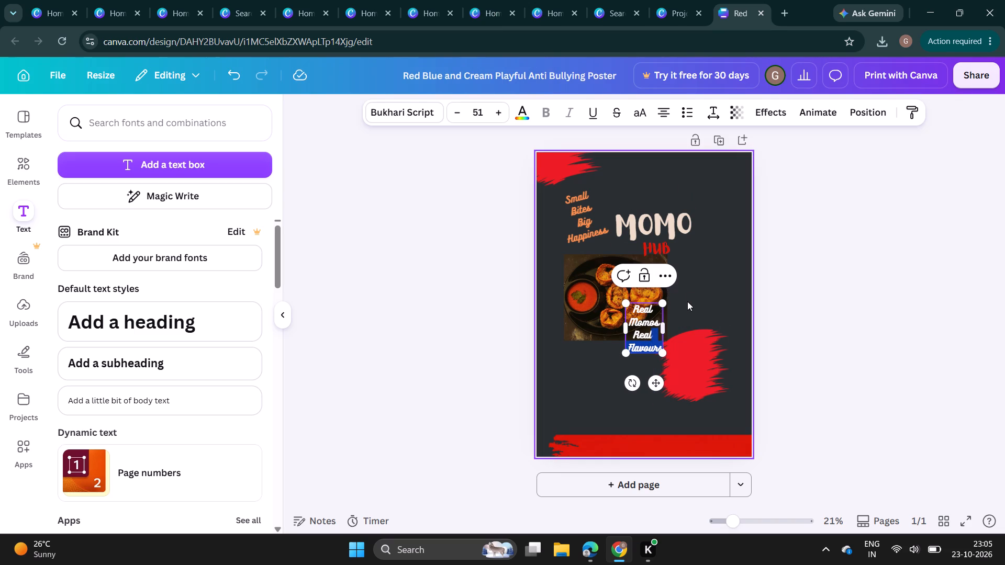
{"action": "left_click_drag", "start_coordinate": [687, 301], "coordinate": [692, 287]}
{"action": "left_click", "coordinate": [696, 303]}
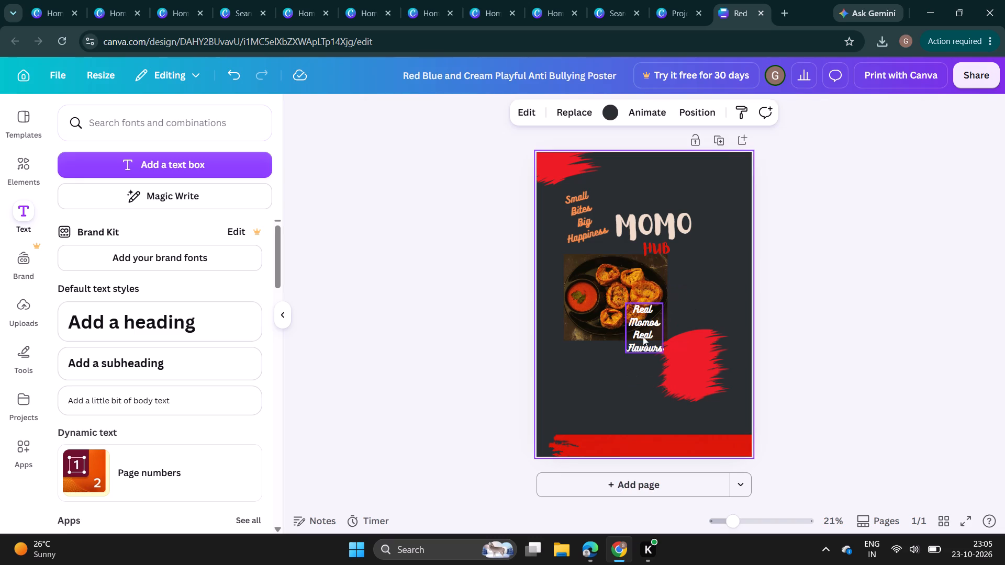
Place the Real Momos Real Flavours slogan in the poster's upper-right area beside MOMO, tilted slightly counterclockwise.
{"action": "left_click_drag", "start_coordinate": [643, 336], "coordinate": [713, 237]}
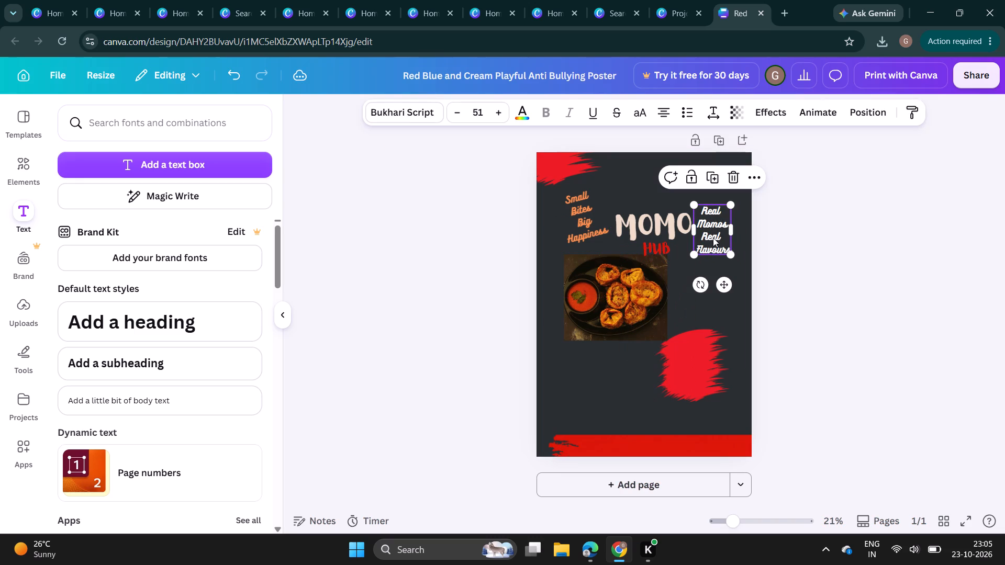
{"action": "left_click_drag", "start_coordinate": [698, 283], "coordinate": [711, 289]}
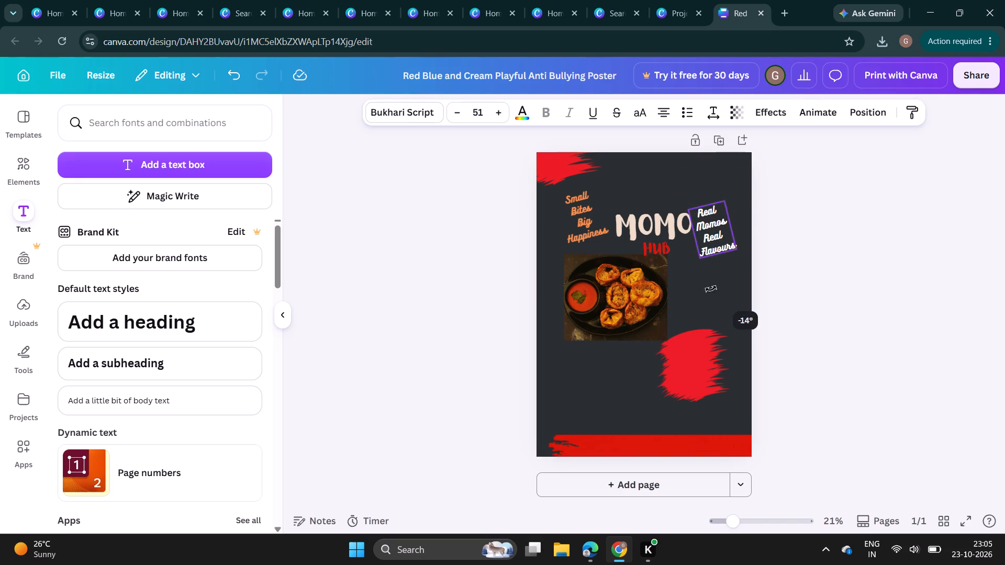
{"action": "left_click_drag", "start_coordinate": [711, 289], "coordinate": [710, 296]}
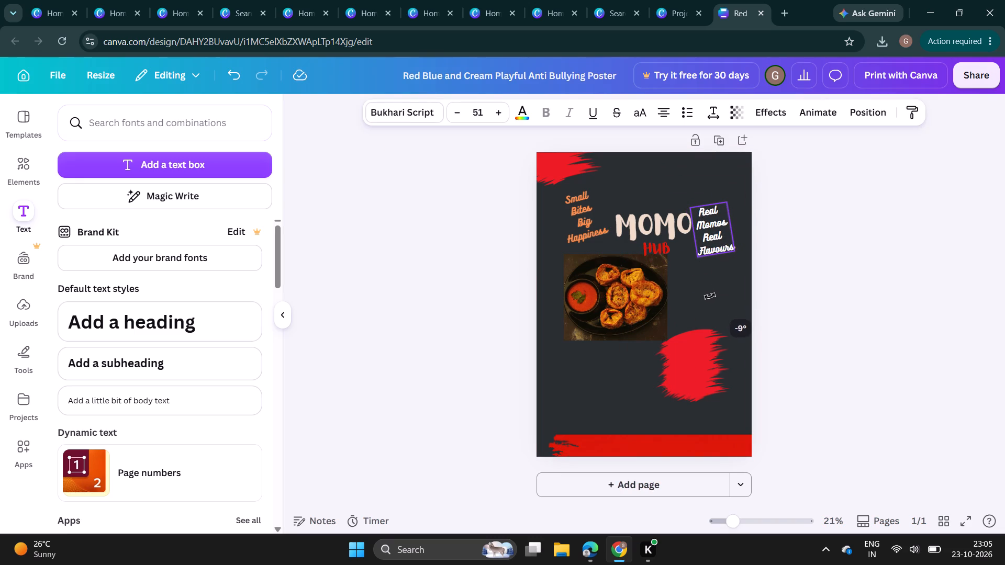
{"action": "left_click_drag", "start_coordinate": [710, 296], "coordinate": [709, 320]}
{"action": "left_click_drag", "start_coordinate": [716, 232], "coordinate": [716, 232]}
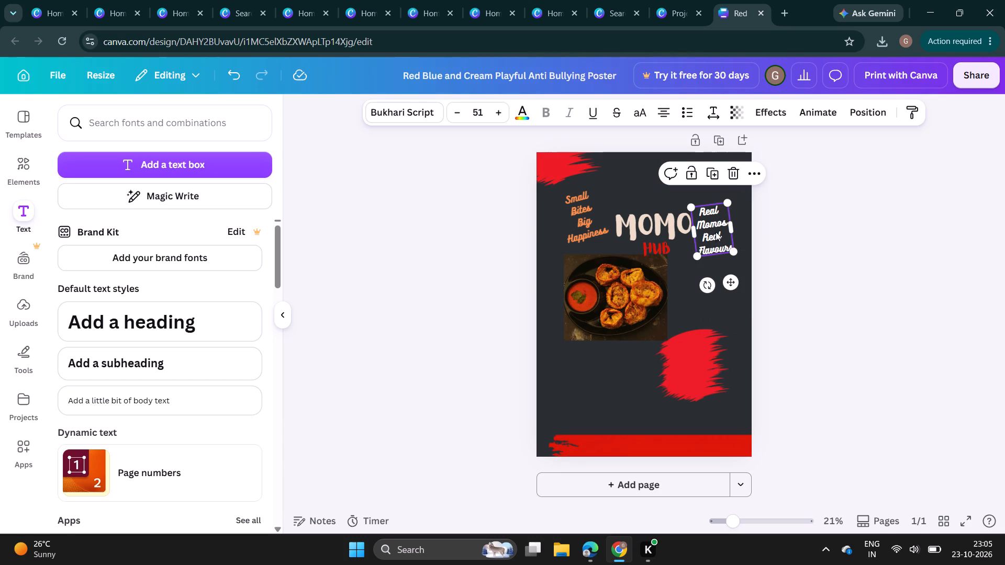
{"action": "left_click_drag", "start_coordinate": [716, 232], "coordinate": [720, 206]}
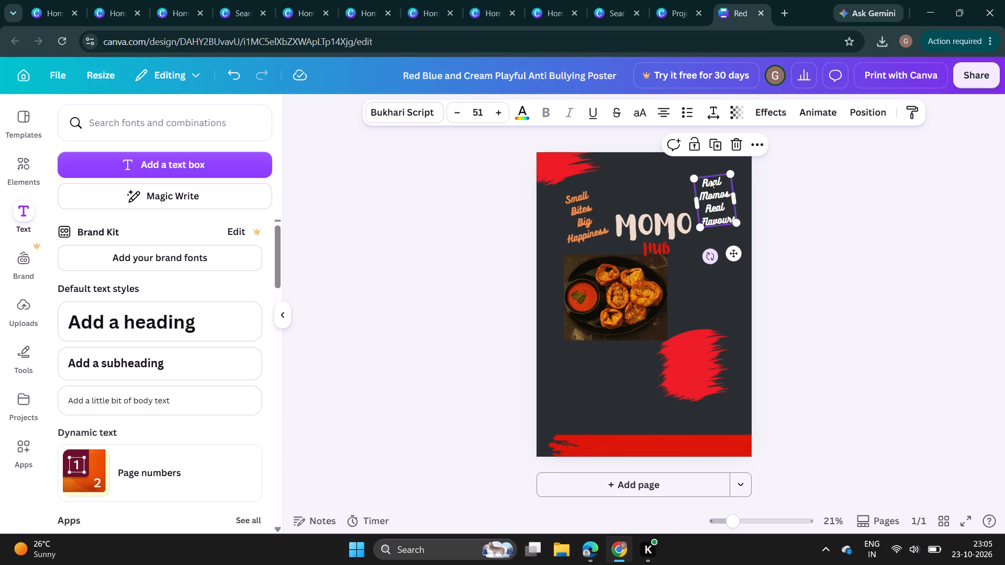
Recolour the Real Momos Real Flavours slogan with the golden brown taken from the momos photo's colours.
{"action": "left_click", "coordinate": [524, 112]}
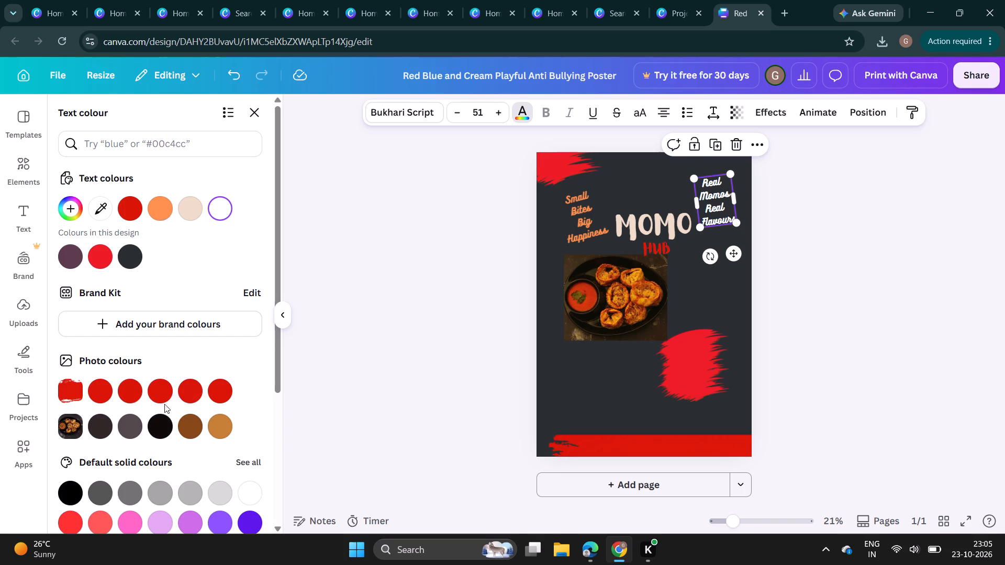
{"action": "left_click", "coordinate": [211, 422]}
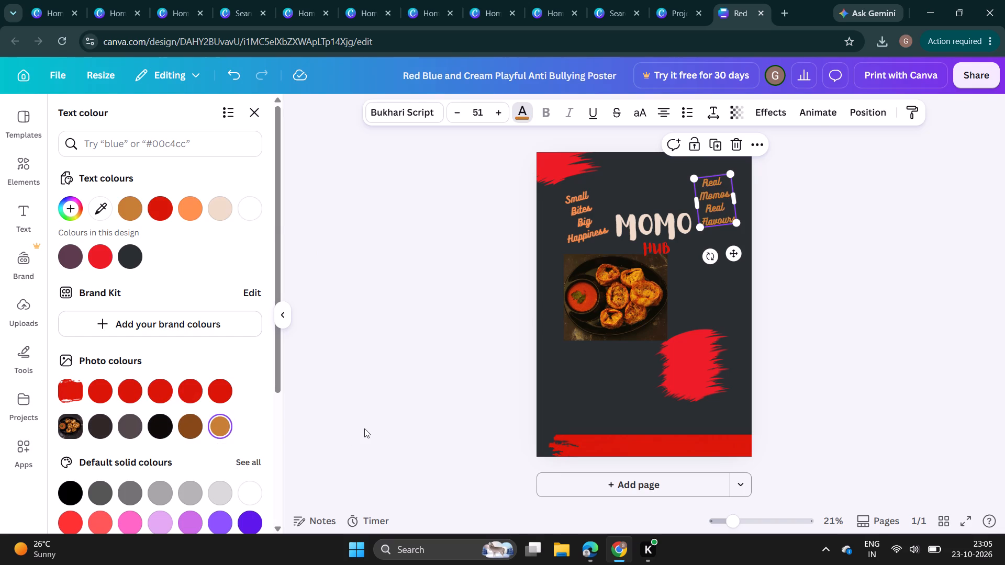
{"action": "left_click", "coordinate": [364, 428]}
Recolour the Real Momos Real Flavours slogan in the same light orange as the Small Bites Big Happiness slogan.
{"action": "left_click", "coordinate": [582, 217]}
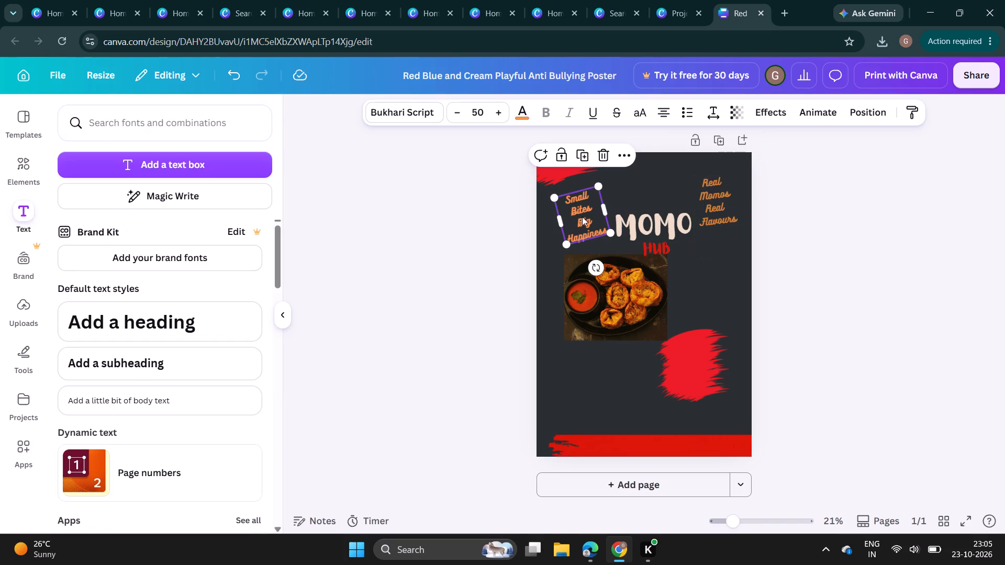
{"action": "left_click", "coordinate": [523, 116]}
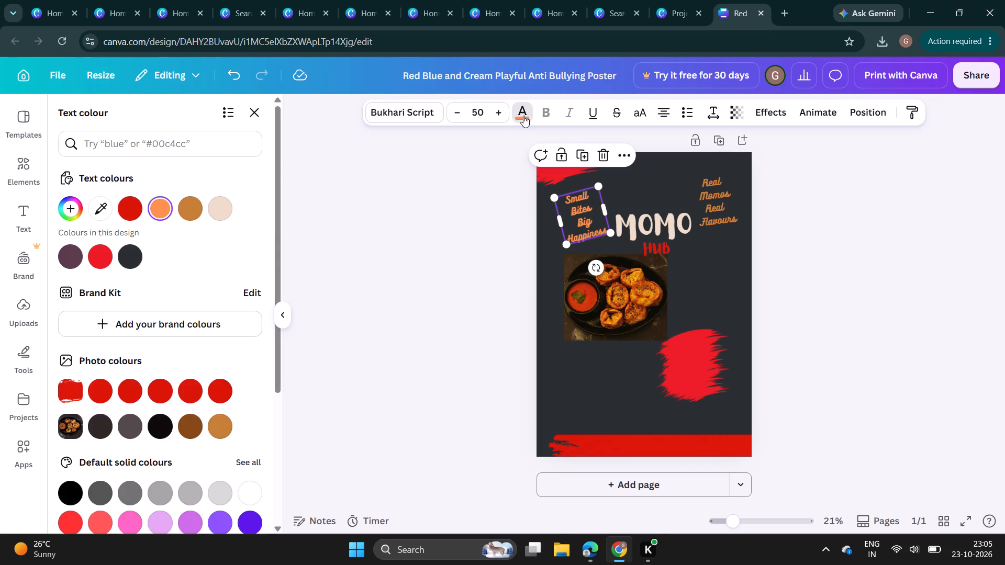
{"action": "left_click", "coordinate": [717, 205]}
{"action": "left_click", "coordinate": [164, 210]}
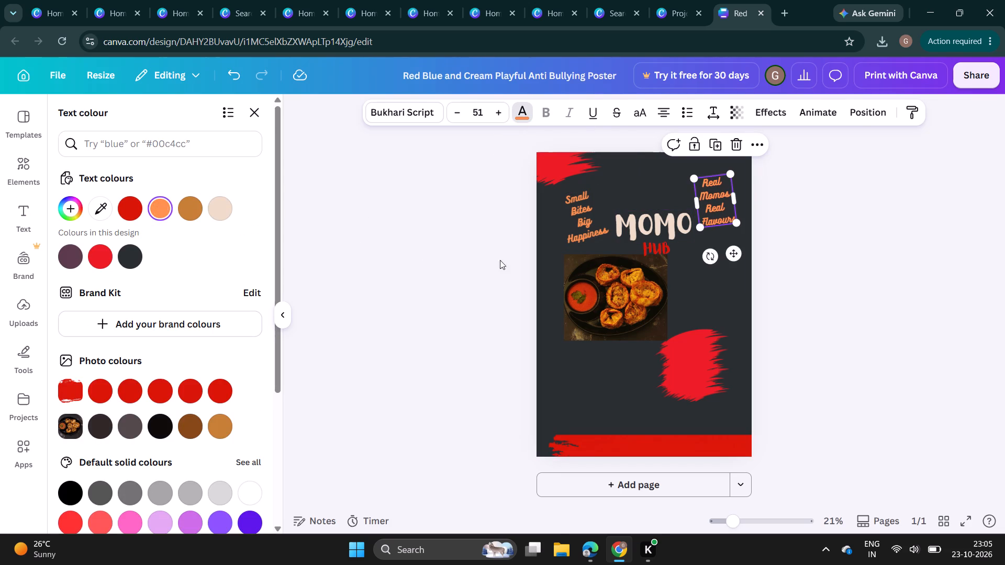
{"action": "left_click", "coordinate": [843, 309]}
{"action": "left_click", "coordinate": [805, 193]}
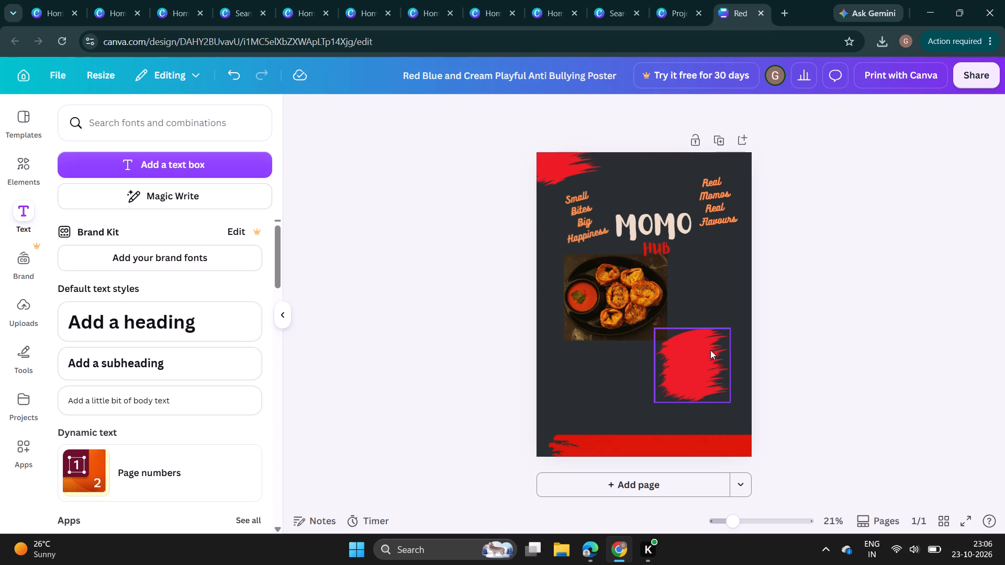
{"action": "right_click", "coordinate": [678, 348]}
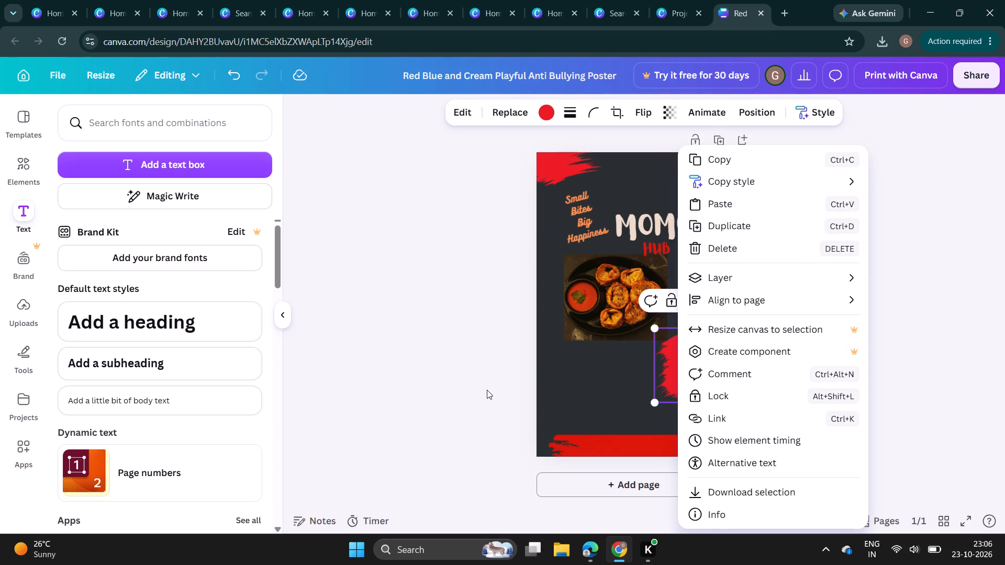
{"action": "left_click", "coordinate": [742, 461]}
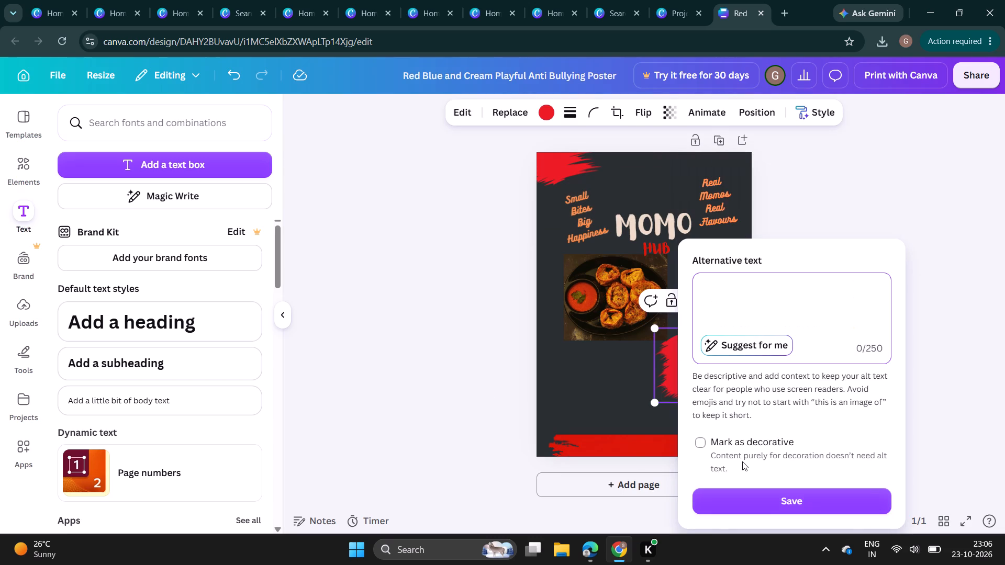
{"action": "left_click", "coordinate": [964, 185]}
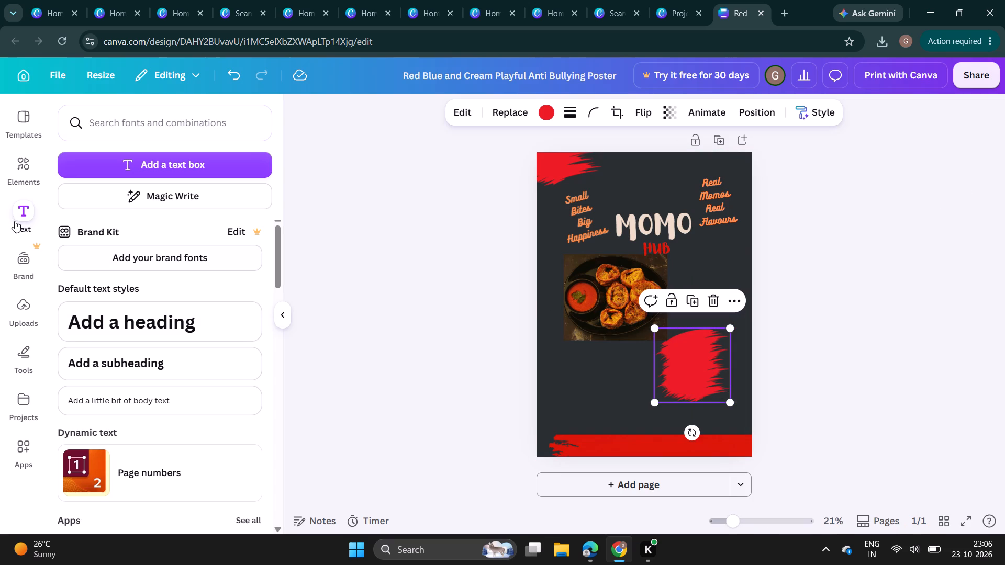
Add an empty text box at the middle of the poster with its font size increased to 45.
{"action": "left_click", "coordinate": [12, 219]}
{"action": "left_click", "coordinate": [821, 232]}
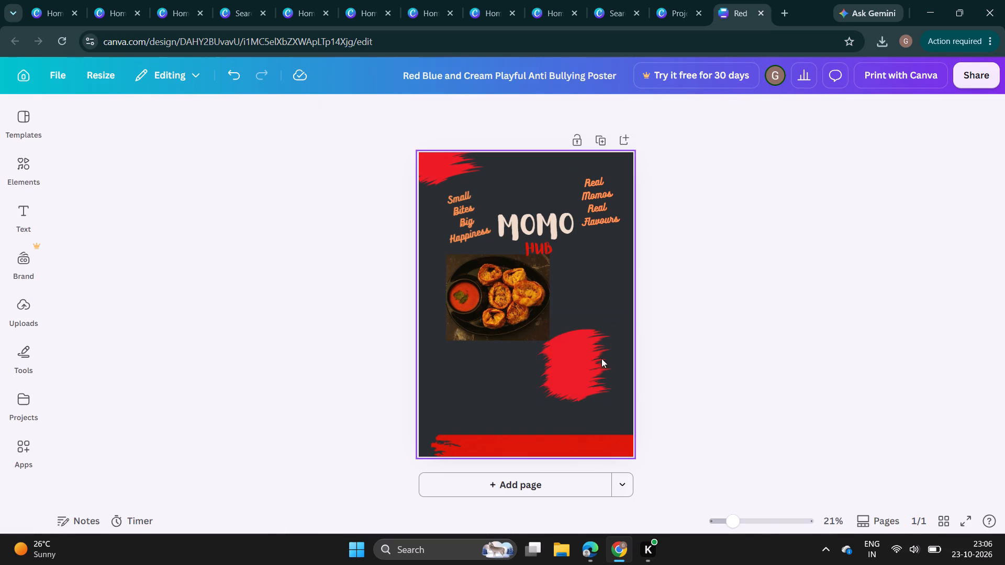
{"action": "key", "text": "t"}
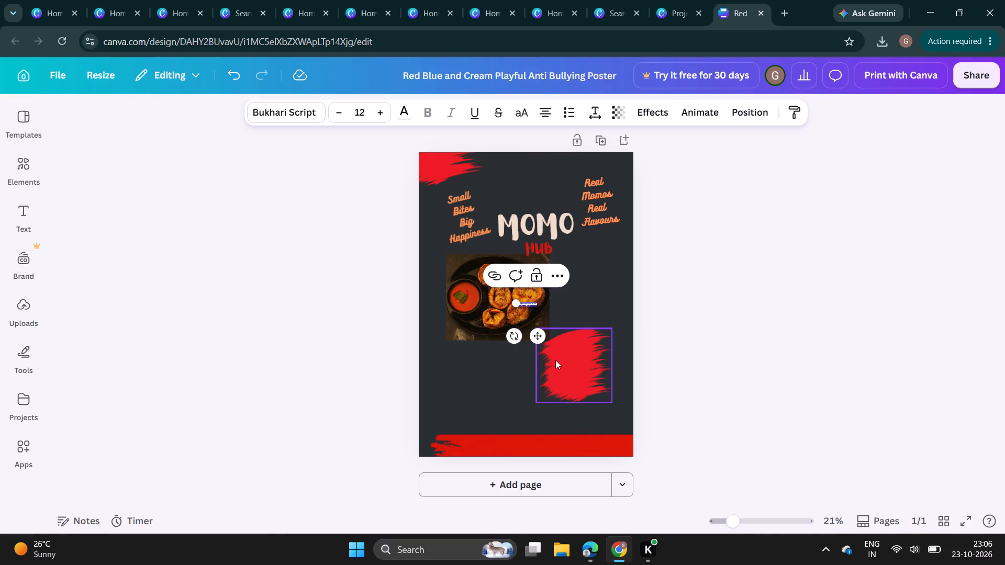
{"action": "key", "text": "BackSpace"}
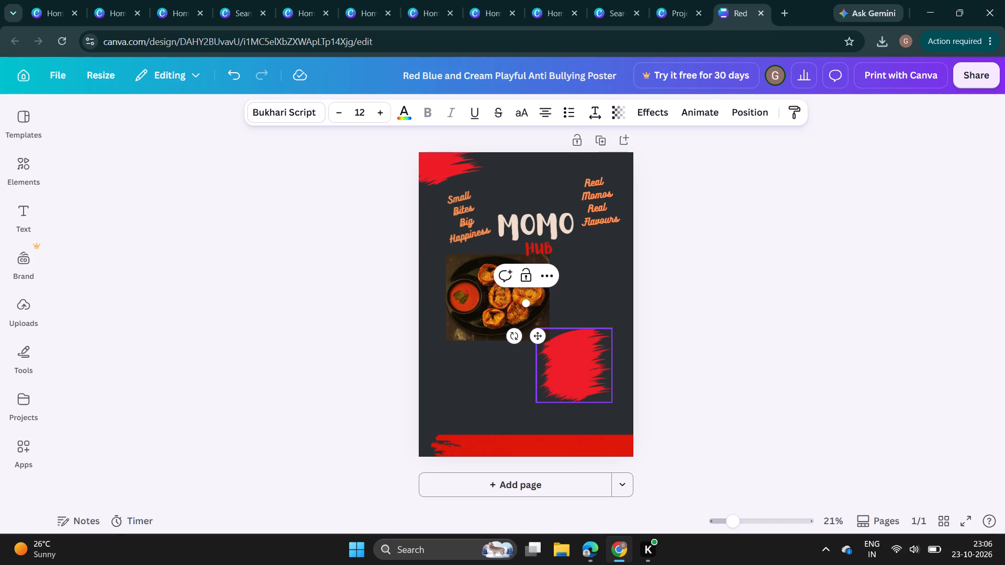
{"action": "key", "text": "ctrl+shift+period"}
{"action": "key", "text": "ctrl+shift+period"}
{"action": "key", "text": "ctrl+shift+period"}
{"action": "key", "text": "ctrl+shift+period"}
{"action": "key", "text": "ctrl+shift+period"}
{"action": "key", "text": "ctrl+shift+period"}
{"action": "key", "text": "ctrl+shift+period"}
{"action": "key", "text": "ctrl+shift+period"}
{"action": "key", "text": "ctrl+shift+period"}
{"action": "key", "text": "ctrl+shift+period"}
{"action": "key", "text": "ctrl+shift+period"}
{"action": "key", "text": "ctrl+shift+period"}
{"action": "key", "text": "ctrl+shift+period"}
{"action": "key", "text": "ctrl+shift+period"}
{"action": "key", "text": "ctrl+shift+period"}
{"action": "key", "text": "ctrl+shift+period"}
{"action": "key", "text": "ctrl+shift+period"}
{"action": "key", "text": "ctrl+shift+period"}
{"action": "key", "text": "ctrl+shift+period"}
{"action": "key", "text": "ctrl+shift+period"}
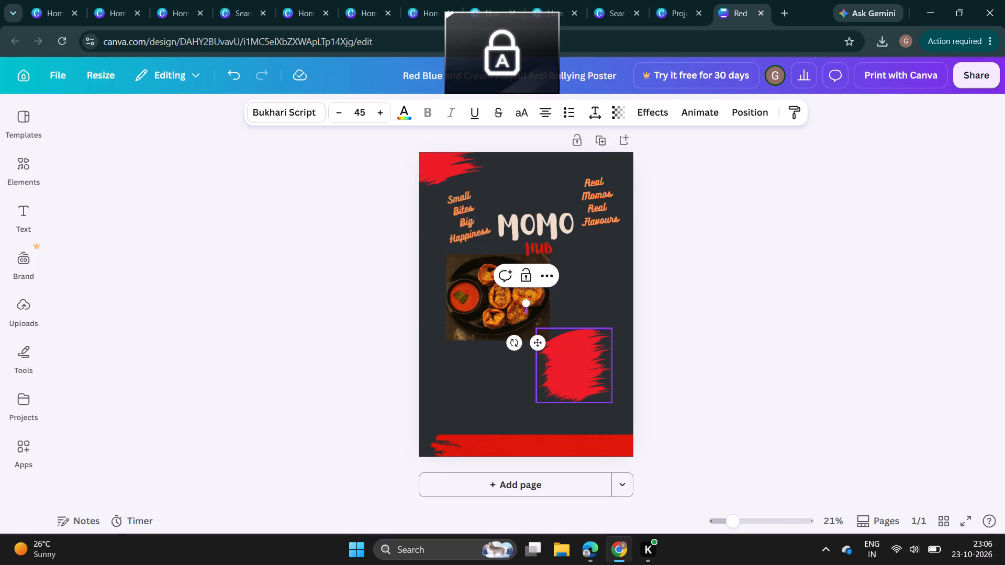
Enter "Freshly" in the new text box.
{"action": "type", "text": "shl"}
{"action": "type", "text": "y"}
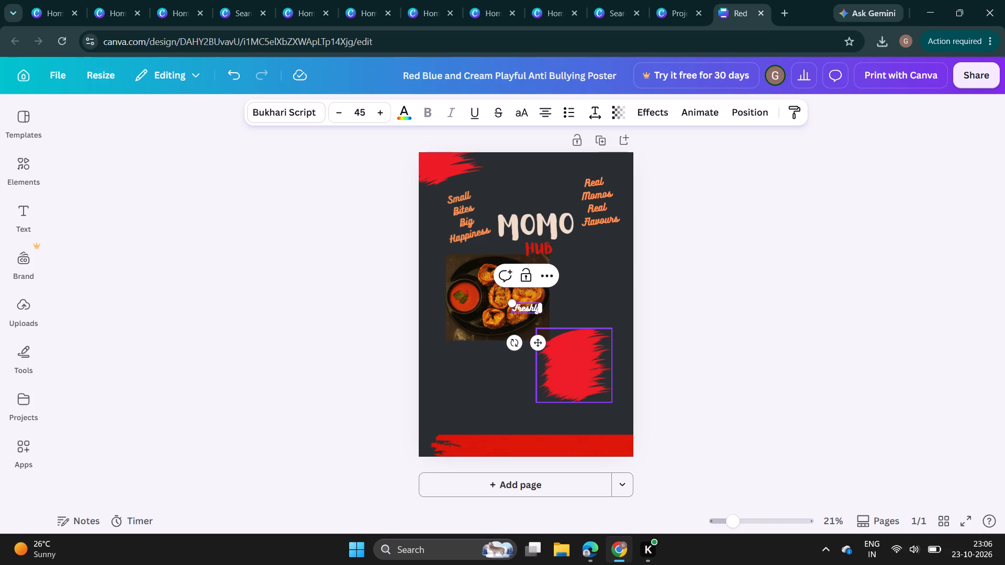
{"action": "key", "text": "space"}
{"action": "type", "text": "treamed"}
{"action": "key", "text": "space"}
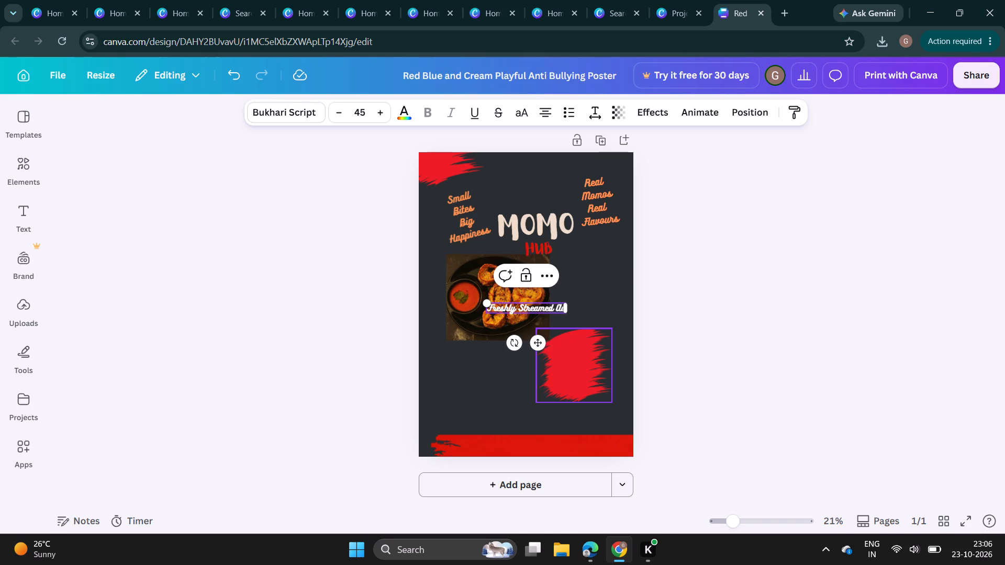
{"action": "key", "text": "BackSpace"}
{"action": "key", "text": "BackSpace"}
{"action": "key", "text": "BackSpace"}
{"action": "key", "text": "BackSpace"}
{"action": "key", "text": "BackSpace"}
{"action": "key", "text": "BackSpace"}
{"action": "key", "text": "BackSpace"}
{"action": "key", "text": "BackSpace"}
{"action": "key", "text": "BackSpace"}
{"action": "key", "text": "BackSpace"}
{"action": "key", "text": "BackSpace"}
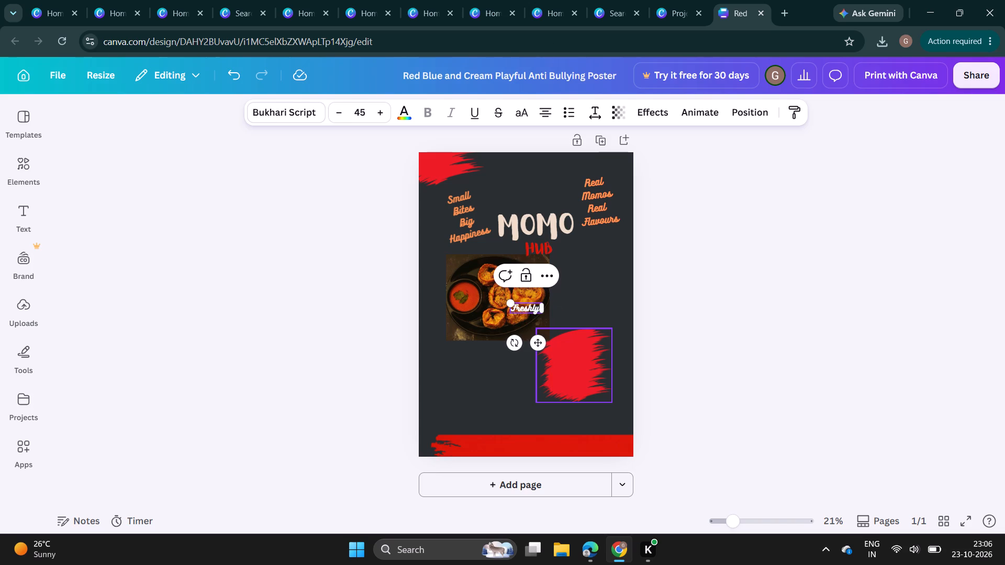
Start a second line below "Freshly" in the new text box.
{"action": "key", "text": "Return"}
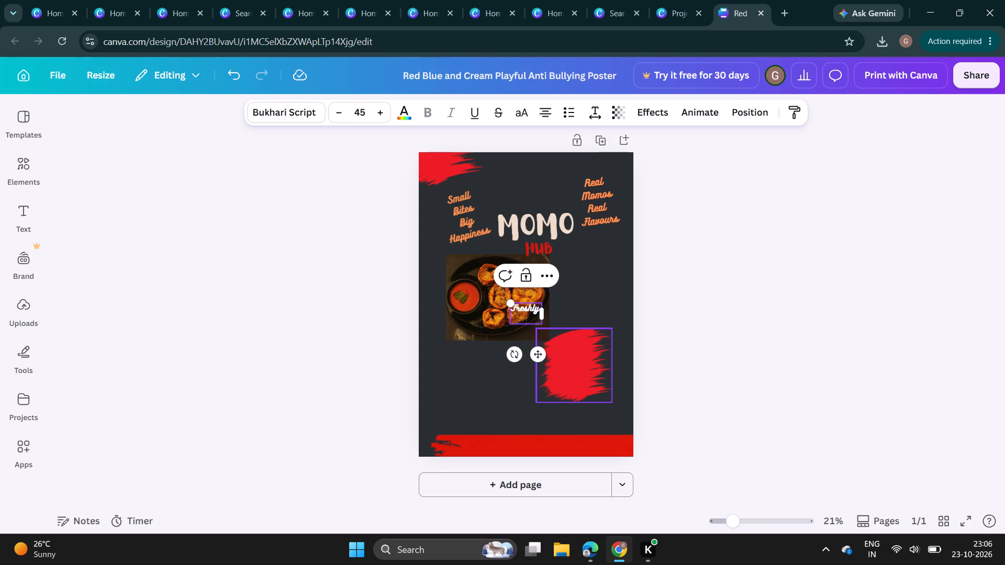
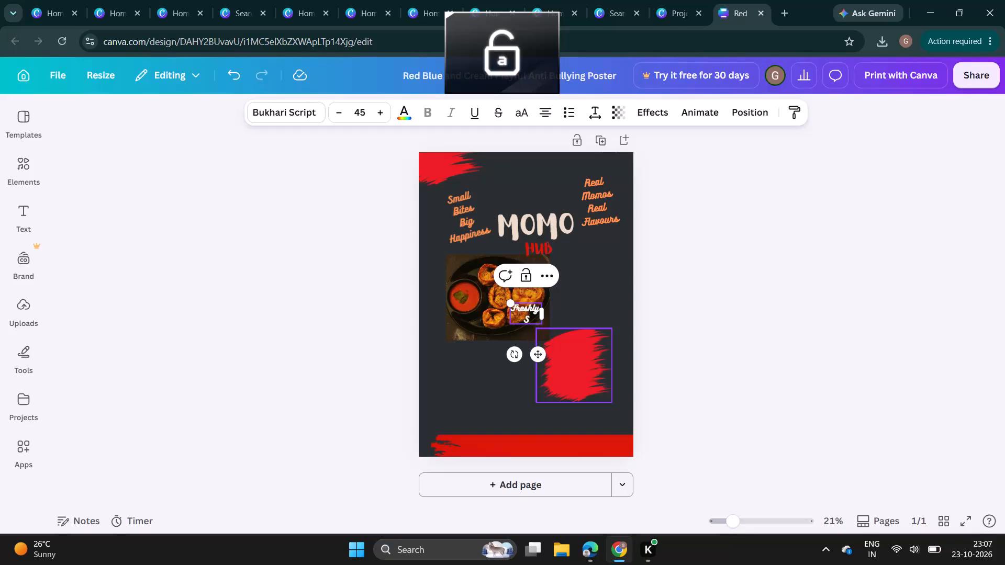
Complete the text below "Freshly" with "Streamed" and "Always" on separate lines.
{"action": "type", "text": "treamed"}
{"action": "key", "text": "space"}
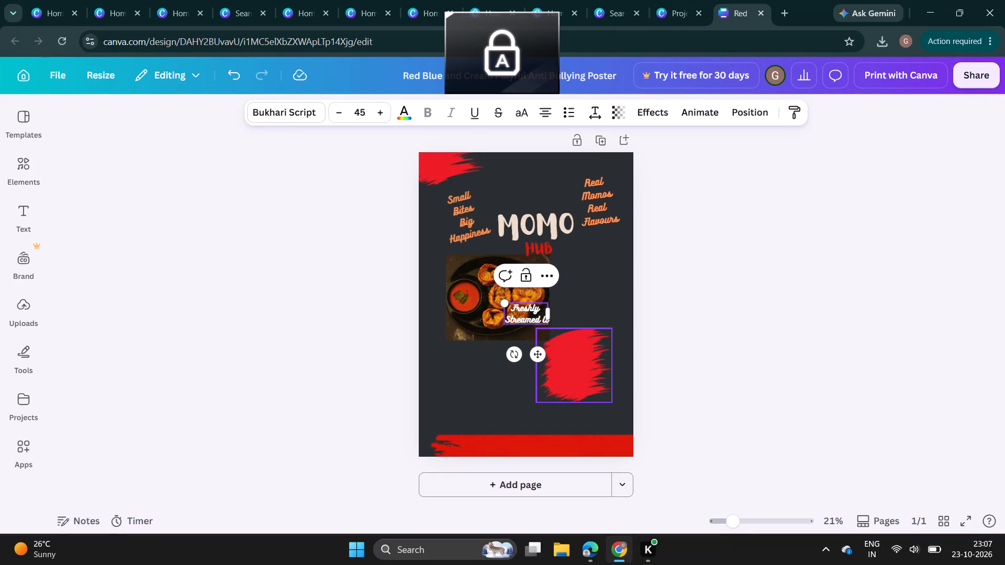
{"action": "type", "text": "lways"}
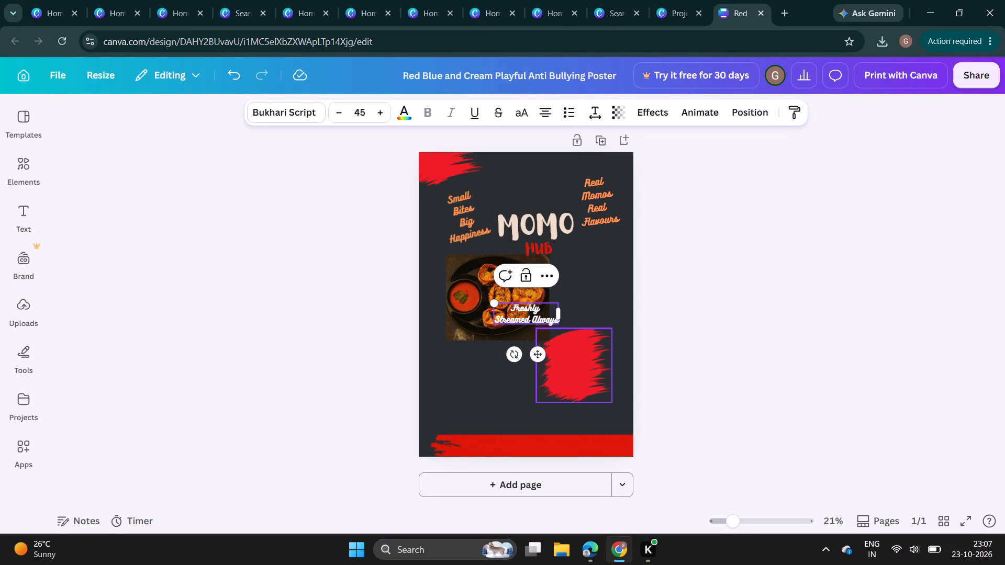
{"action": "key", "text": "BackSpace"}
{"action": "key", "text": "BackSpace"}
{"action": "key", "text": "BackSpace"}
{"action": "key", "text": "BackSpace"}
{"action": "key", "text": "BackSpace"}
{"action": "key", "text": "BackSpace"}
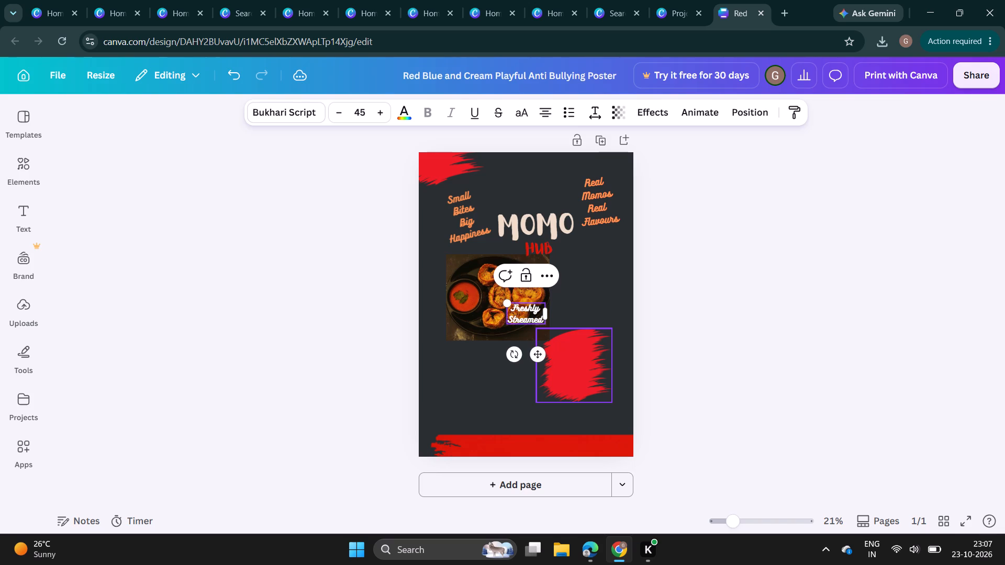
{"action": "key", "text": "Return"}
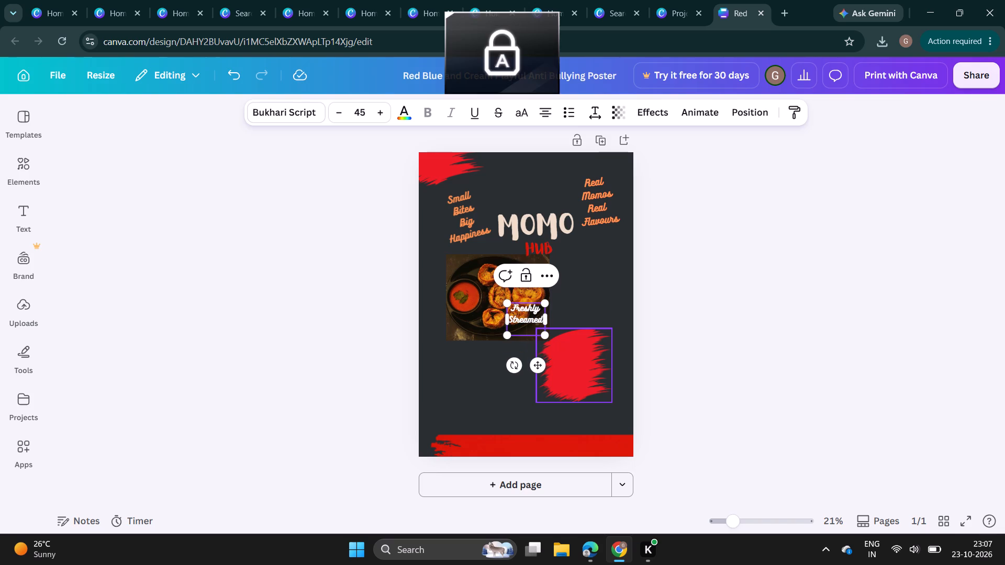
{"action": "type", "text": "lways"}
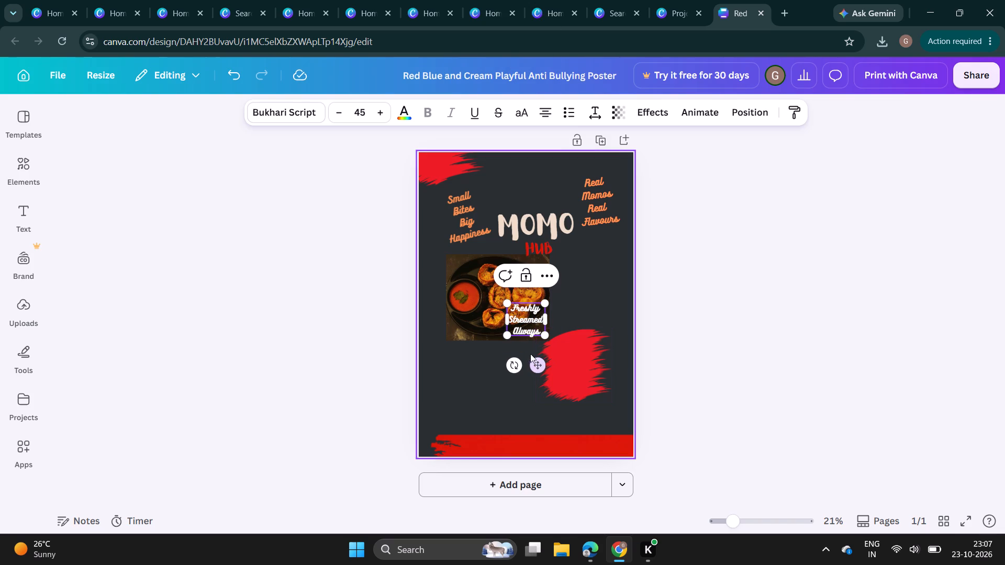
Move the Freshly Streamed Always text onto the red brush patch below the momos photo.
{"action": "left_click_drag", "start_coordinate": [528, 327], "coordinate": [561, 367]}
{"action": "left_click_drag", "start_coordinate": [519, 315], "coordinate": [531, 332]}
{"action": "left_click", "coordinate": [566, 307]}
{"action": "left_click_drag", "start_coordinate": [509, 319], "coordinate": [538, 345]}
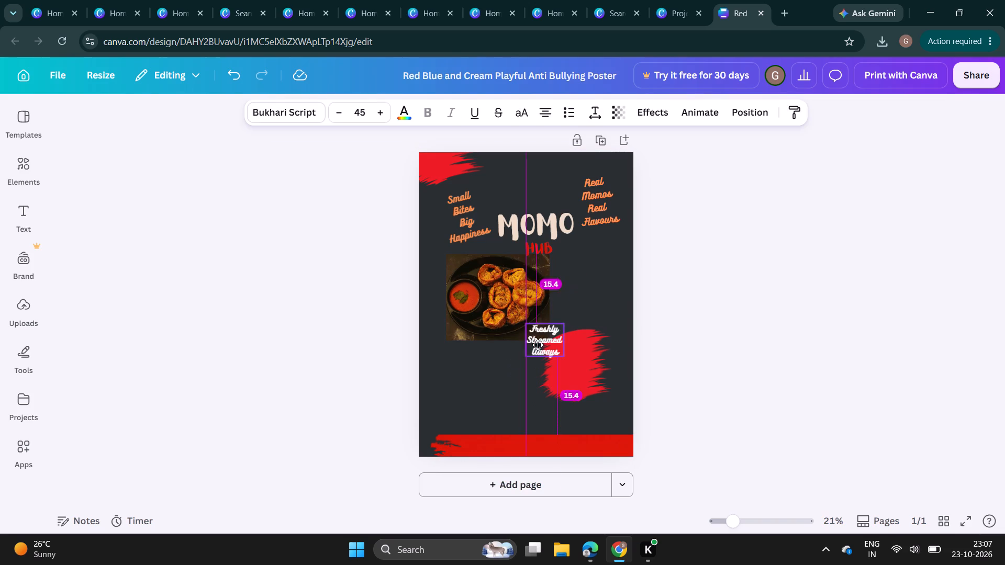
{"action": "left_click_drag", "start_coordinate": [538, 345], "coordinate": [553, 359]}
Rotate the Freshly Streamed Always text counterclockwise so it slants upward like the slogans above.
{"action": "left_click_drag", "start_coordinate": [557, 401], "coordinate": [558, 401]}
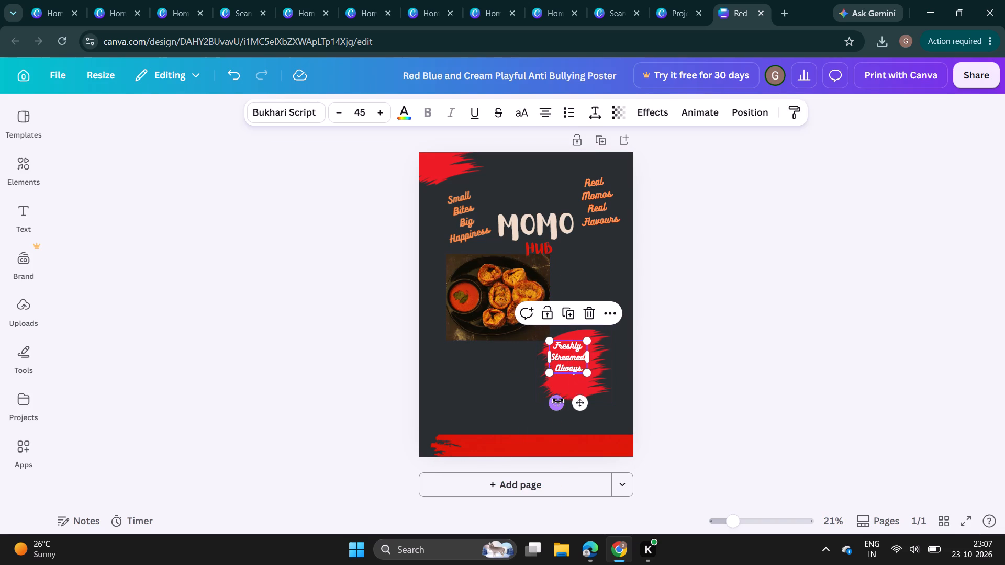
{"action": "left_click_drag", "start_coordinate": [558, 401], "coordinate": [573, 404]}
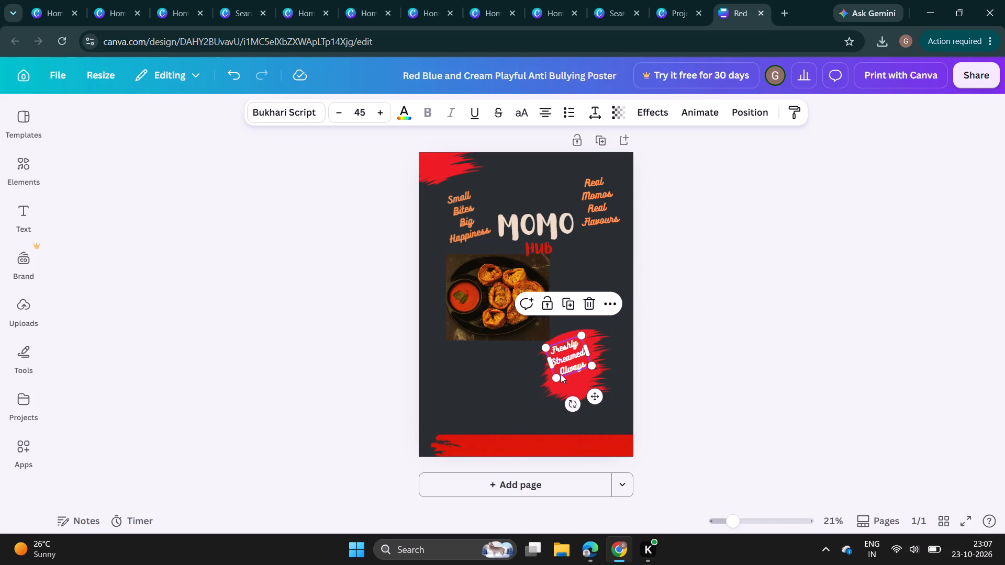
Enlarge the Freshly Streamed Always text to font size 50.3 and centre it on the red brush patch.
{"action": "left_click_drag", "start_coordinate": [557, 379], "coordinate": [571, 397]}
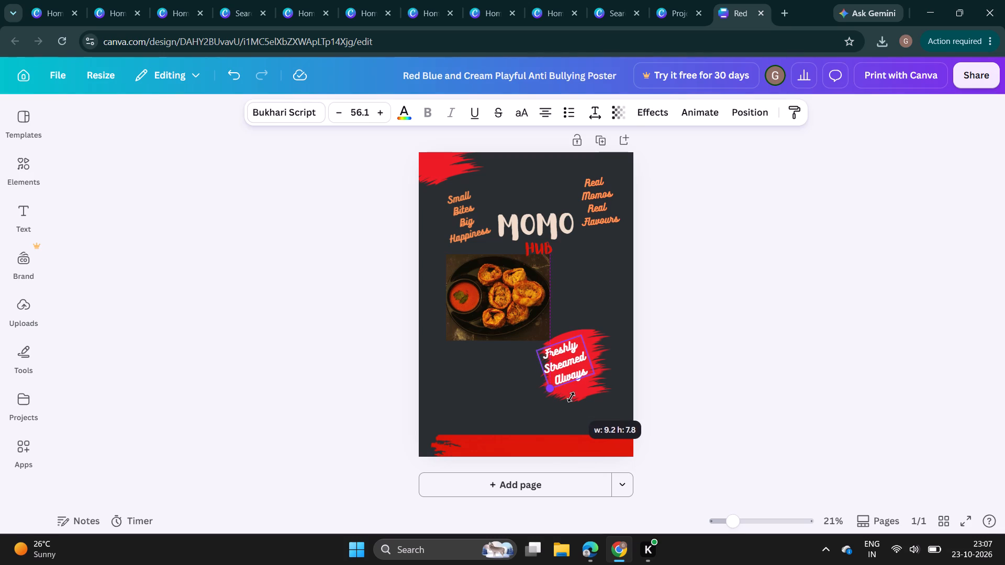
{"action": "left_click_drag", "start_coordinate": [571, 397], "coordinate": [576, 397]}
{"action": "left_click_drag", "start_coordinate": [574, 359], "coordinate": [580, 367]}
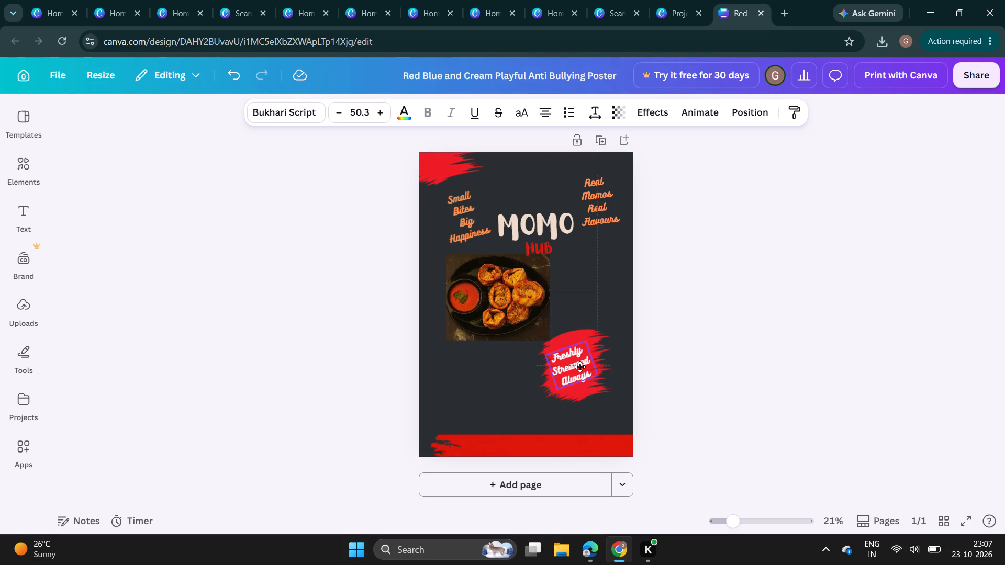
{"action": "left_click_drag", "start_coordinate": [580, 367], "coordinate": [580, 363]}
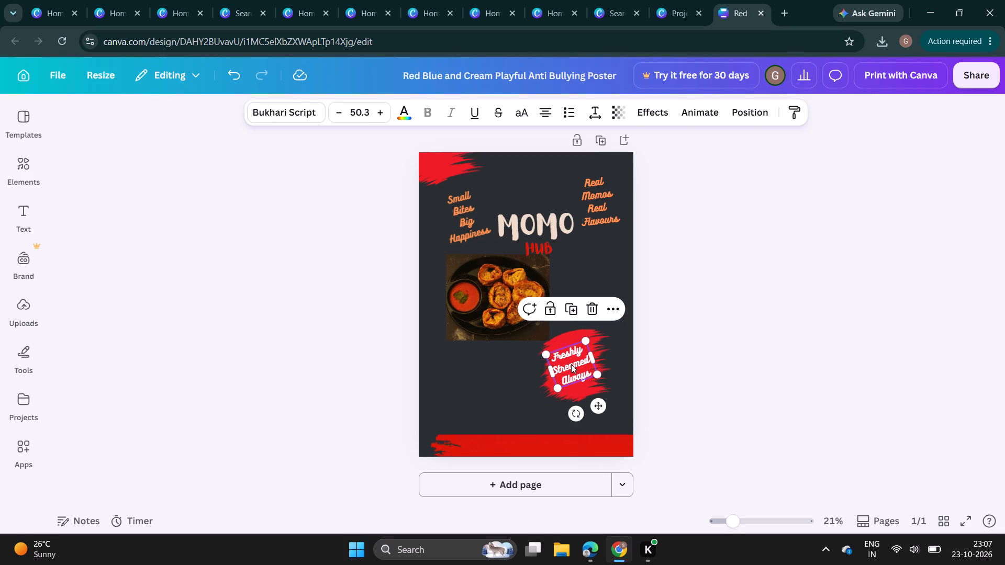
Change the font of the Freshly Streamed Always text to Barriecito.
{"action": "left_click", "coordinate": [321, 112]}
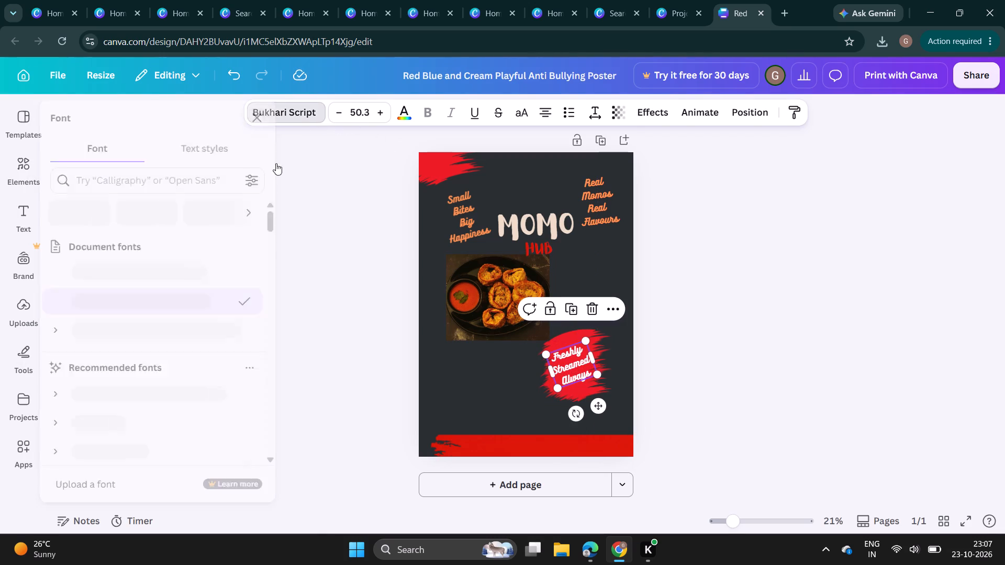
{"action": "scroll", "coordinate": [90, 447], "scroll_direction": "down", "scroll_amount": 7}
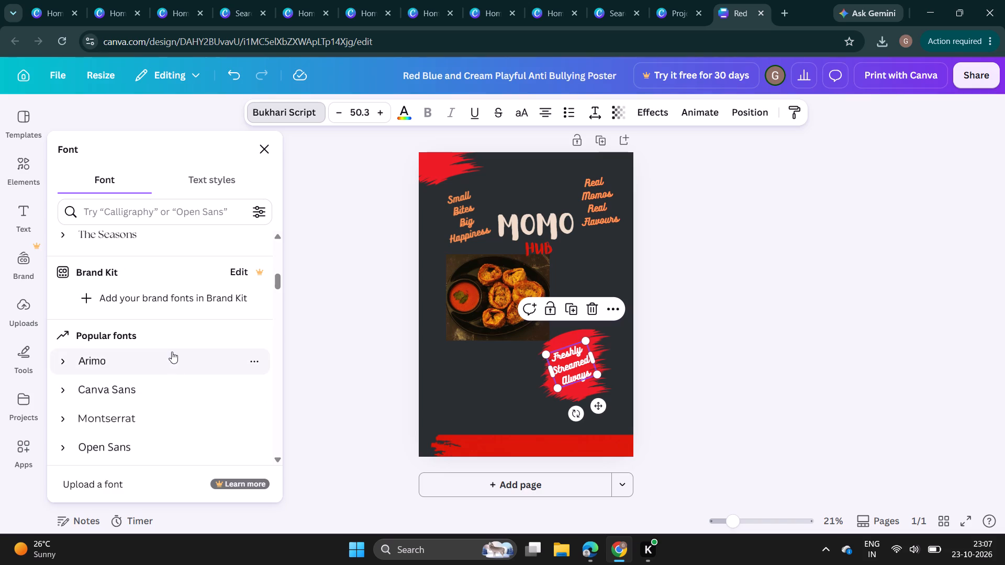
{"action": "scroll", "coordinate": [172, 352], "scroll_direction": "up", "scroll_amount": 4}
{"action": "left_click", "coordinate": [164, 372]}
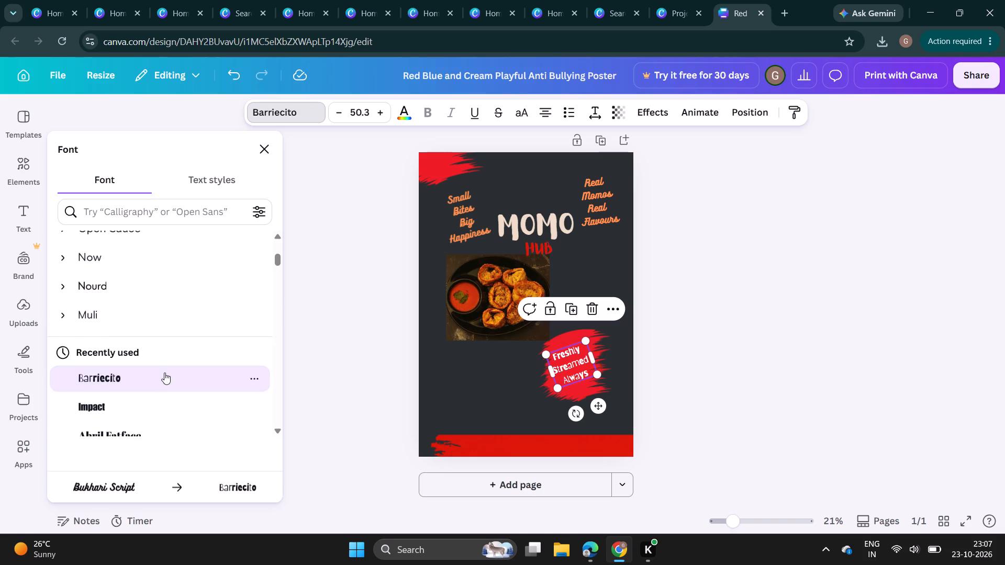
{"action": "left_click", "coordinate": [306, 386]}
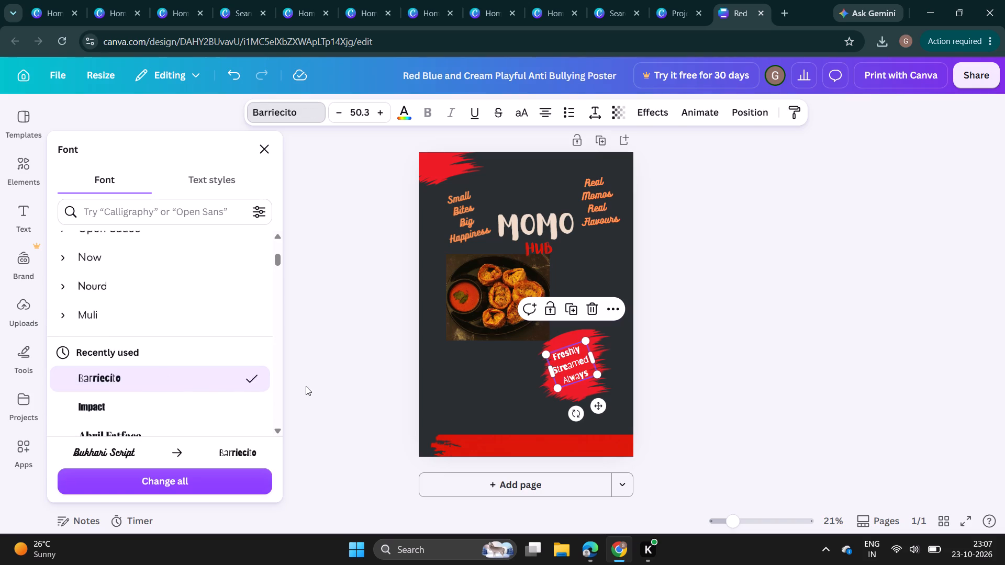
{"action": "left_click", "coordinate": [840, 206]}
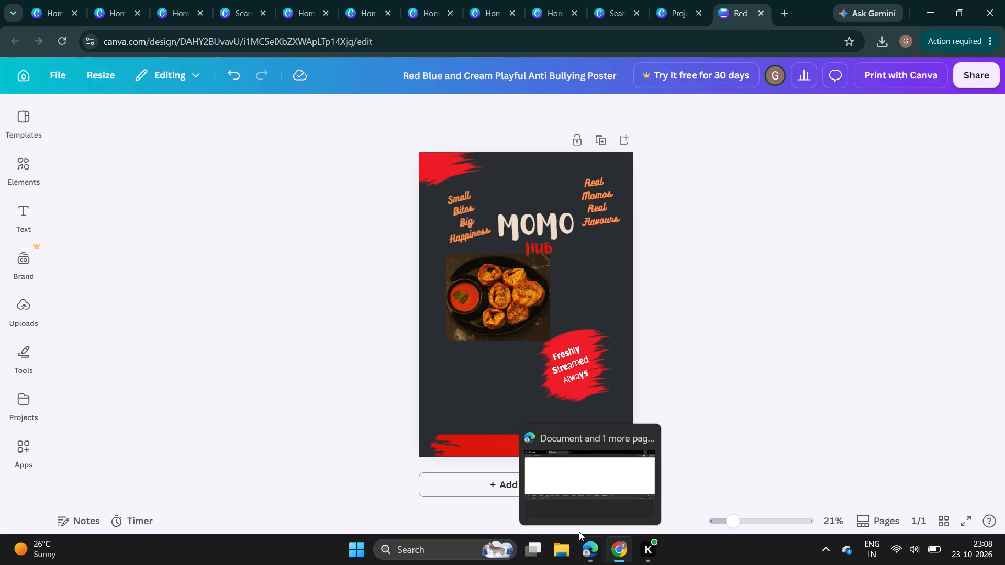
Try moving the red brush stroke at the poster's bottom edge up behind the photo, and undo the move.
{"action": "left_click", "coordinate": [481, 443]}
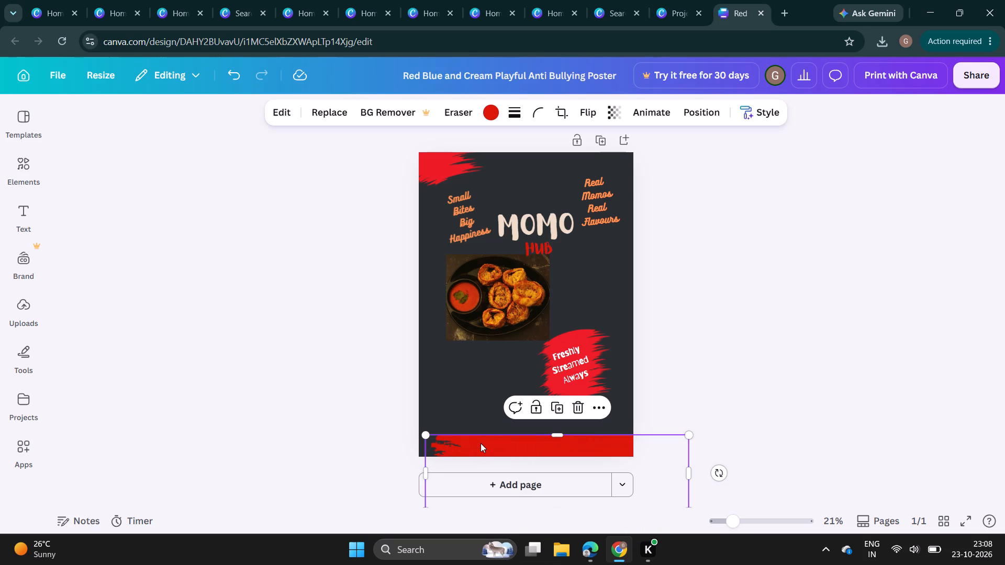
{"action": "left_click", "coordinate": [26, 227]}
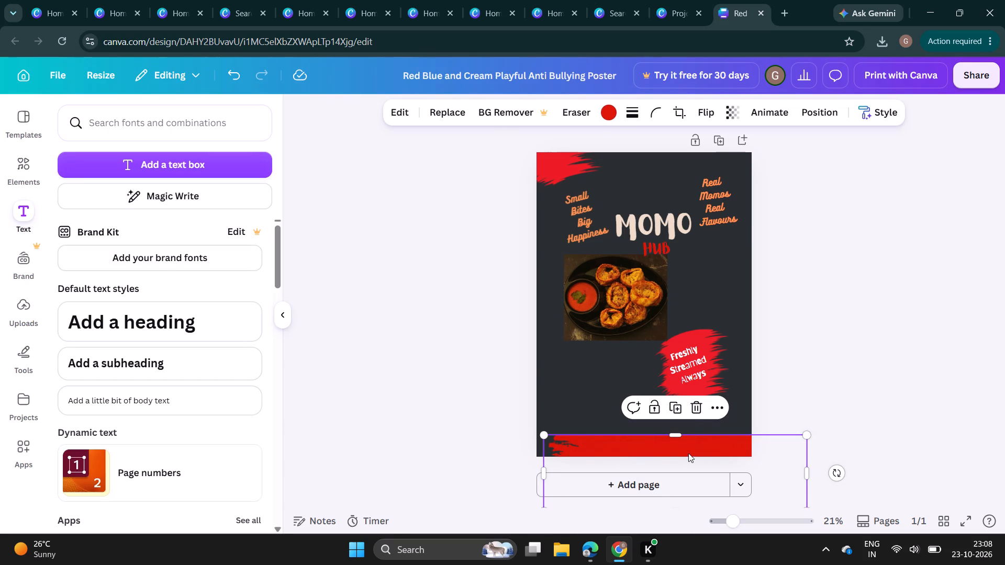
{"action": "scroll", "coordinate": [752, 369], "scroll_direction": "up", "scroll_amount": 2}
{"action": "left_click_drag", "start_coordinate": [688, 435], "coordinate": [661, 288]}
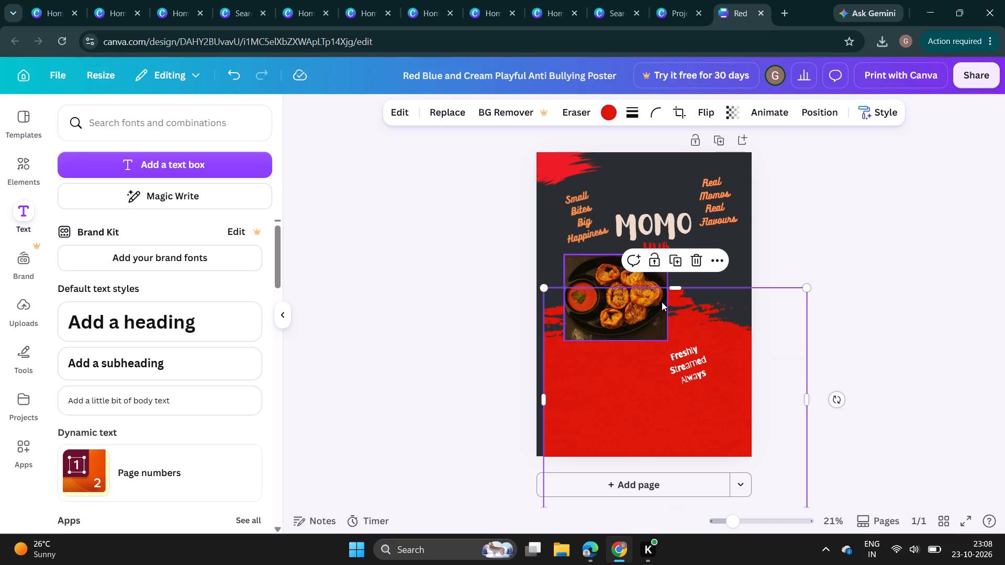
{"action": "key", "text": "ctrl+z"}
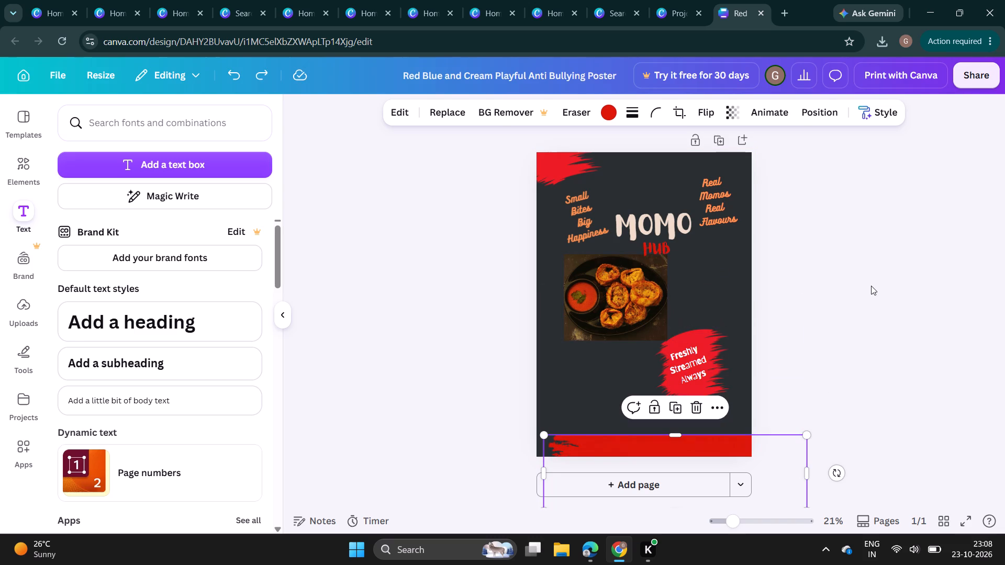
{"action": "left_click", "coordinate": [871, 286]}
Add a text box reading "Grab" at the middle of the poster in font size 25.
{"action": "left_click", "coordinate": [20, 203]}
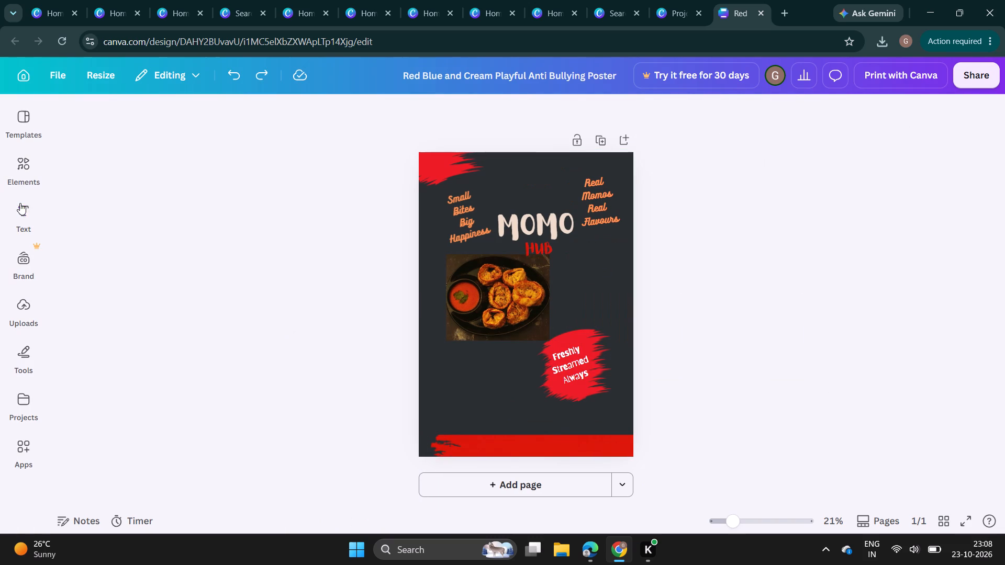
{"action": "key", "text": "t"}
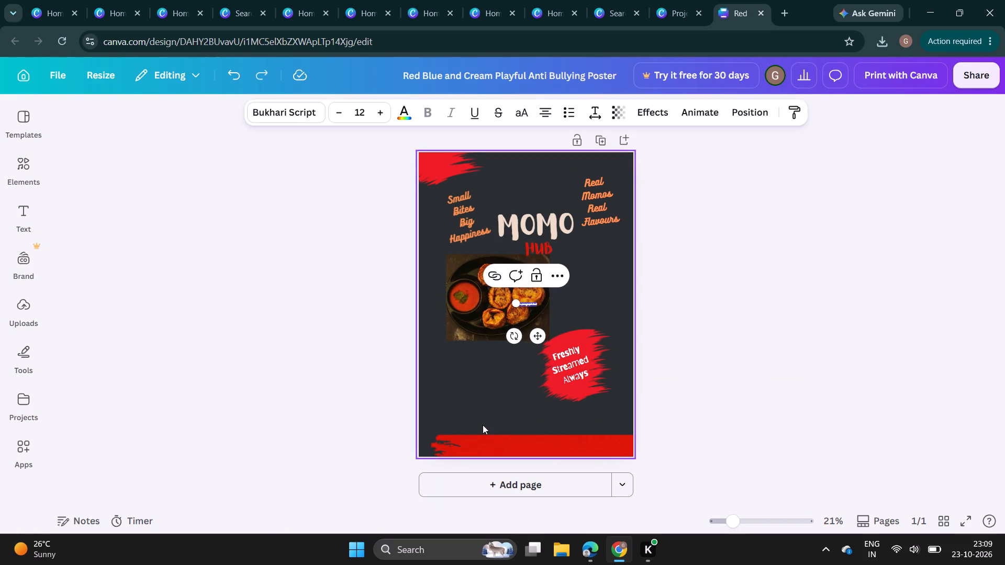
{"action": "key", "text": "BackSpace"}
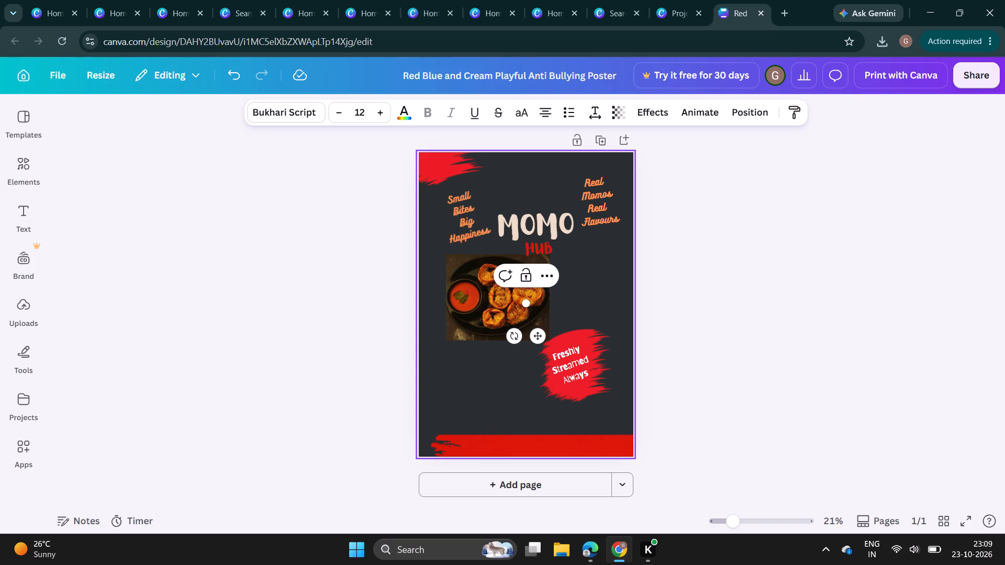
{"action": "key", "text": "ctrl+shift+period"}
{"action": "key", "text": "ctrl+shift+period"}
{"action": "key", "text": "ctrl+shift+period"}
{"action": "key", "text": "ctrl+shift+period"}
{"action": "key", "text": "ctrl+shift+period"}
{"action": "key", "text": "ctrl+shift+period"}
{"action": "key", "text": "ctrl+shift+period"}
{"action": "key", "text": "ctrl+shift+period"}
{"action": "key", "text": "ctrl+shift+period"}
{"action": "key", "text": "ctrl+shift+period"}
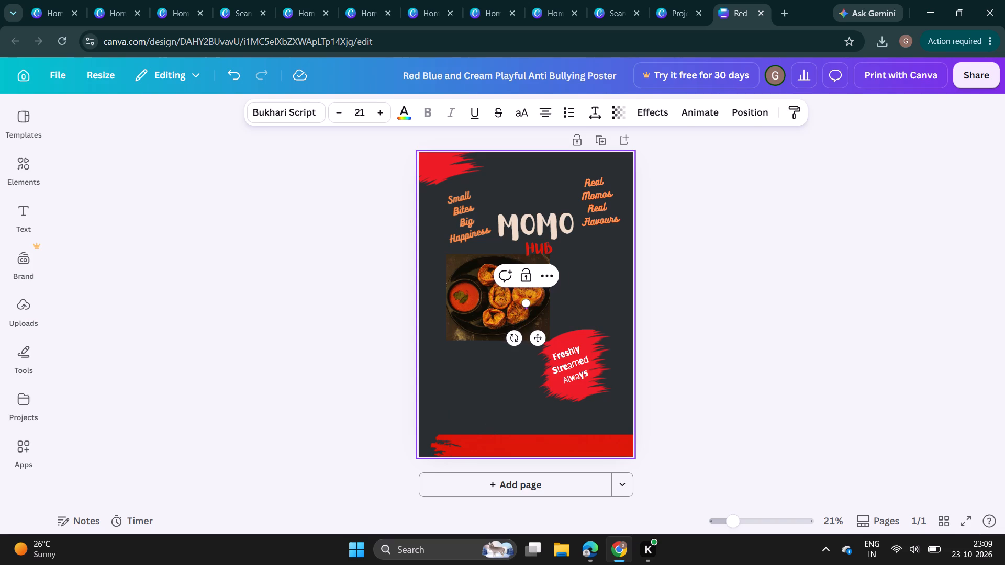
{"action": "key", "text": "ctrl+shift+period"}
{"action": "key", "text": "ctrl+shift+period"}
{"action": "key", "text": "ctrl+shift+period"}
{"action": "type", "text": "ab"}
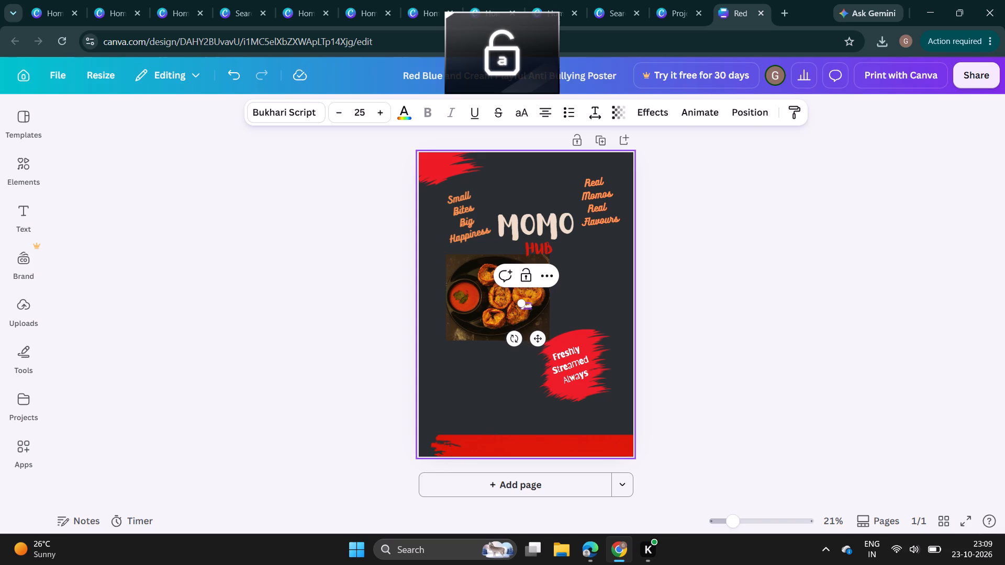
{"action": "key", "text": "space"}
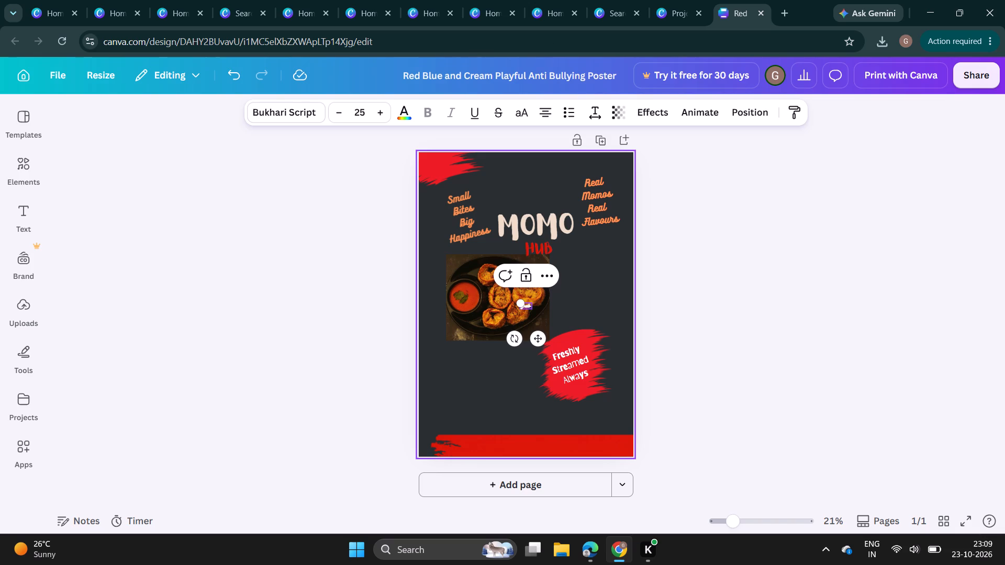
Increase the font size of the Grab text to 44.
{"action": "key", "text": "ctrl+shift+period"}
{"action": "key", "text": "ctrl+shift+period"}
{"action": "key", "text": "ctrl+shift+period"}
{"action": "key", "text": "ctrl+shift+period"}
{"action": "key", "text": "ctrl+shift+period"}
{"action": "key", "text": "ctrl+shift+period"}
{"action": "key", "text": "ctrl+shift+period"}
{"action": "key", "text": "ctrl+shift+period"}
{"action": "key", "text": "ctrl+shift+period"}
{"action": "key", "text": "ctrl+shift+period"}
{"action": "key", "text": "ctrl+shift+period"}
{"action": "key", "text": "ctrl+shift+period"}
{"action": "key", "text": "ctrl+shift+period"}
{"action": "key", "text": "ctrl+shift+period"}
{"action": "key", "text": "ctrl+shift+period"}
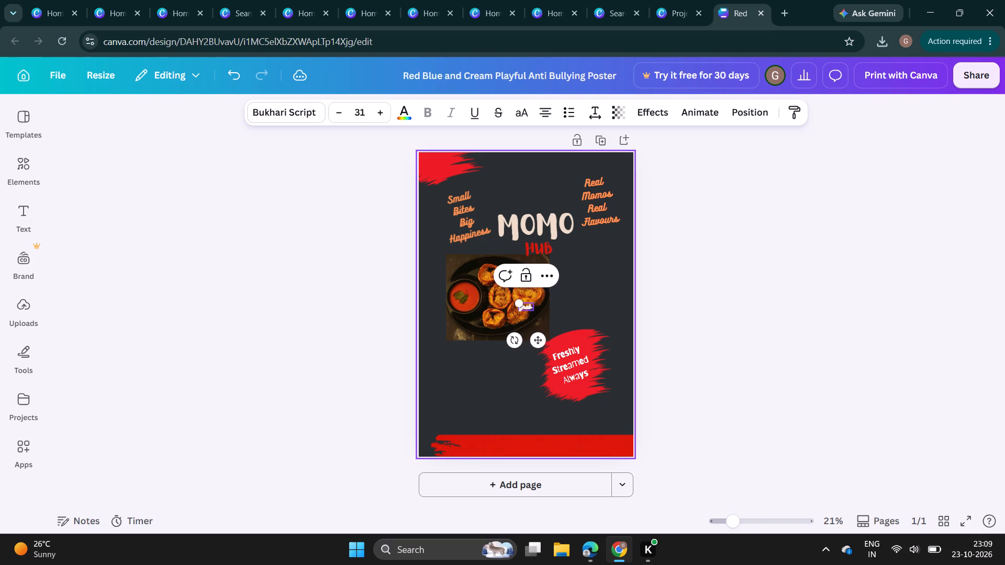
{"action": "key", "text": "ctrl+shift+period"}
{"action": "key", "text": "ctrl+shift+period"}
{"action": "key", "text": "ctrl+shift+period"}
{"action": "key", "text": "ctrl+shift+period"}
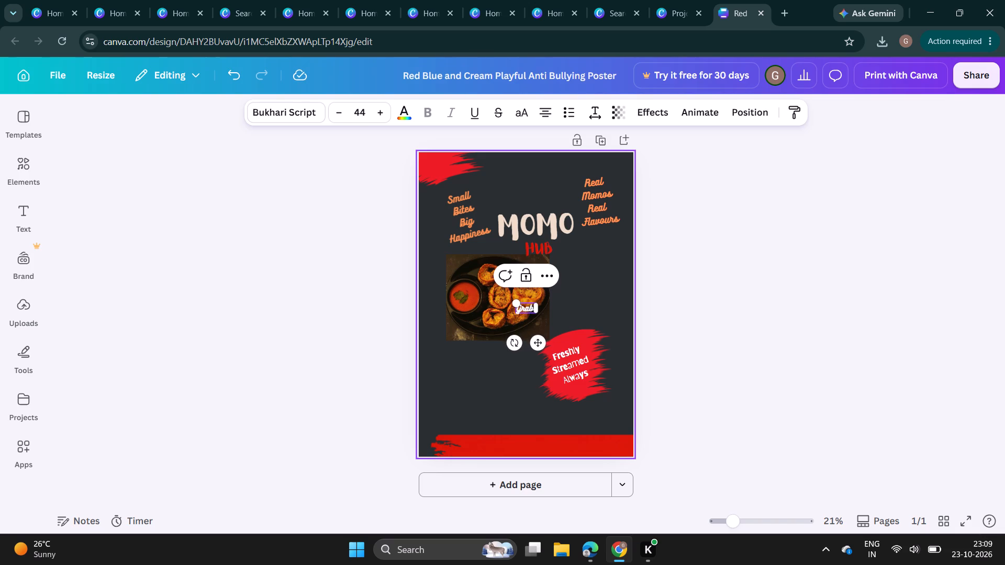
Extend the text to read "Grab Your Momos Now" on a single line.
{"action": "key", "text": "space"}
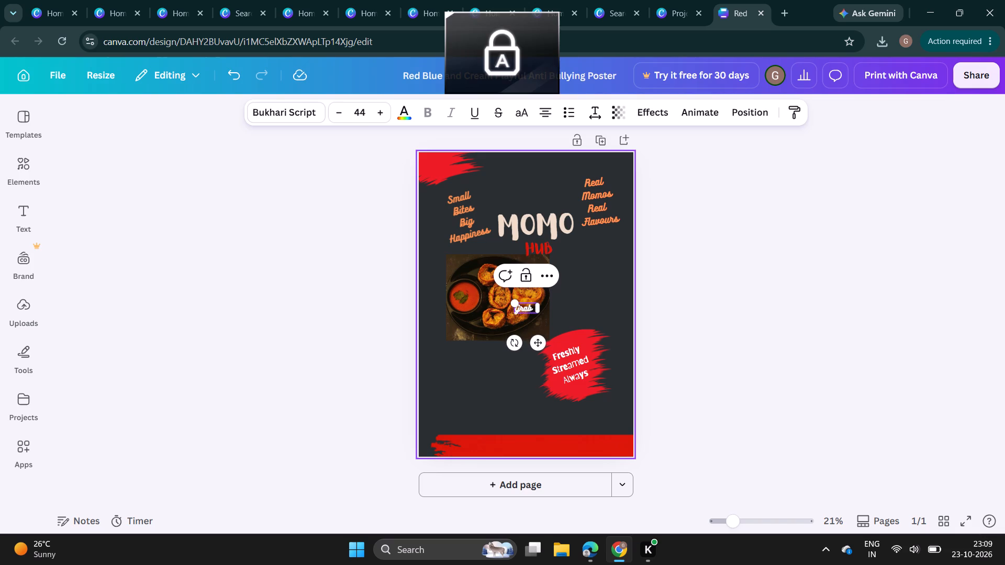
{"action": "type", "text": "our"}
{"action": "key", "text": "space"}
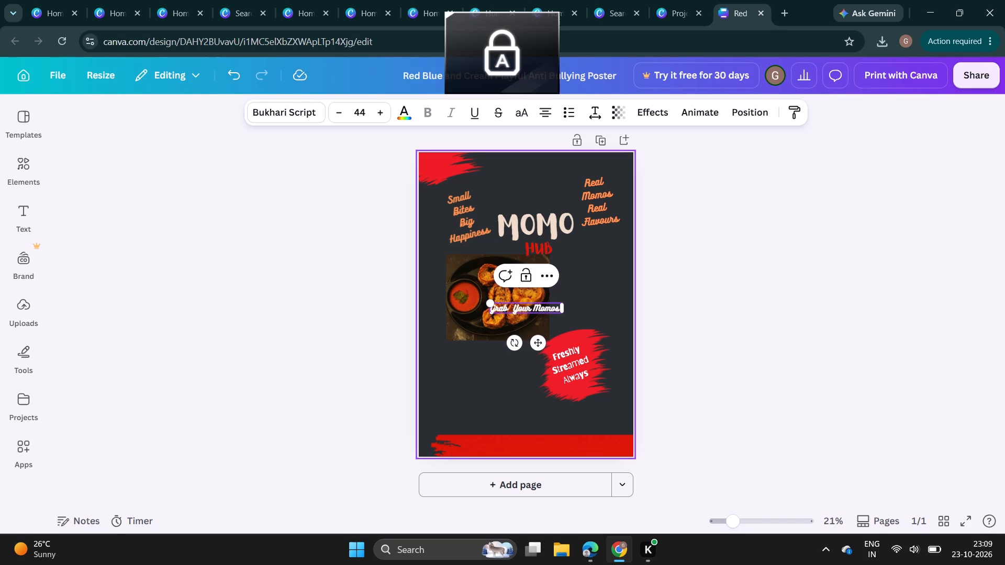
{"action": "type", "text": "ow"}
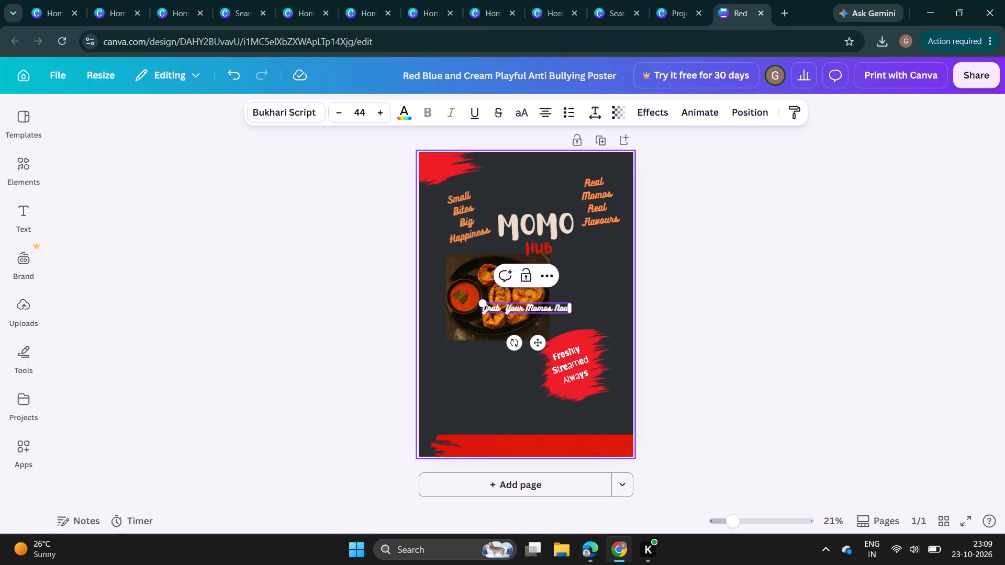
Move the Grab Your Momos Now text onto the red brush stroke along the poster's bottom edge.
{"action": "left_click_drag", "start_coordinate": [521, 307], "coordinate": [534, 390]}
{"action": "left_click", "coordinate": [591, 277]}
{"action": "left_click_drag", "start_coordinate": [545, 303], "coordinate": [544, 307]}
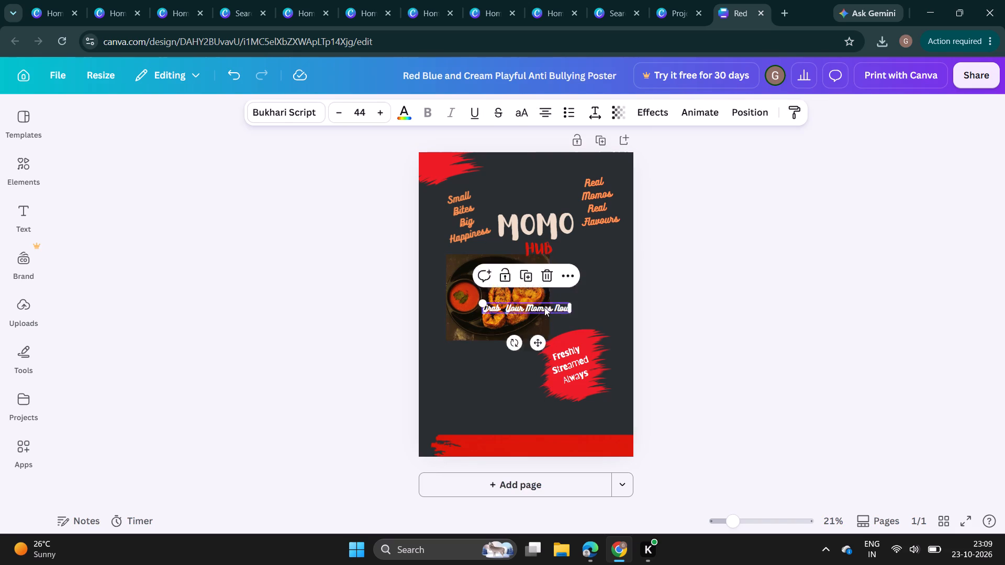
{"action": "left_click_drag", "start_coordinate": [544, 307], "coordinate": [540, 439]}
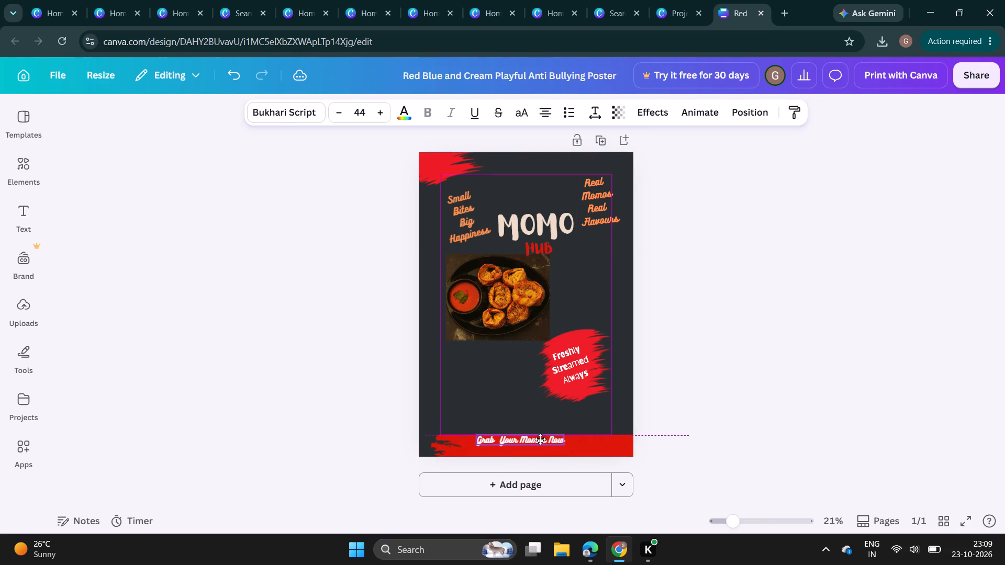
{"action": "left_click_drag", "start_coordinate": [540, 439], "coordinate": [540, 441]}
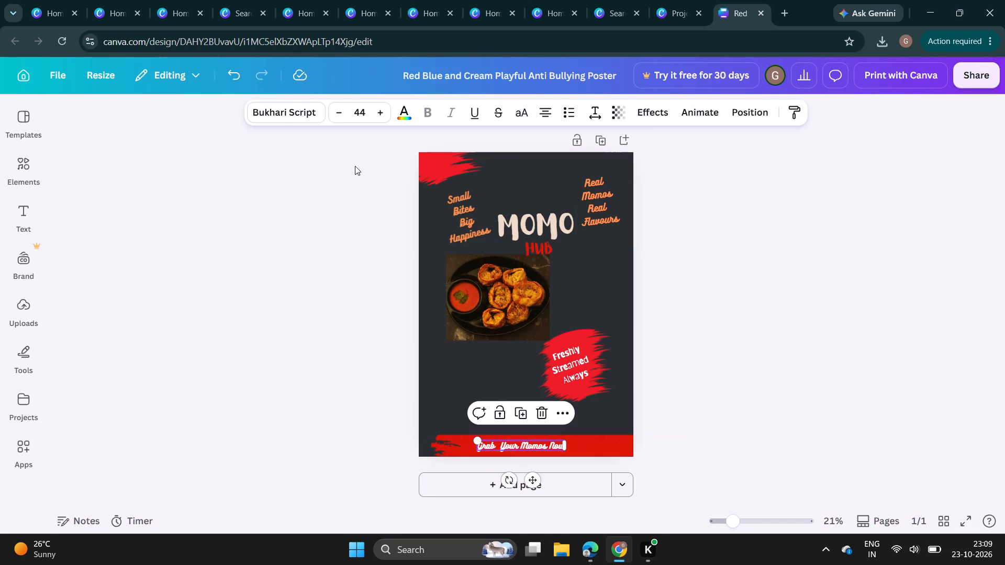
Change the font of the Grab Your Momos Now text to Comic Sans.
{"action": "left_click", "coordinate": [301, 104]}
{"action": "scroll", "coordinate": [90, 460], "scroll_direction": "down", "scroll_amount": 4}
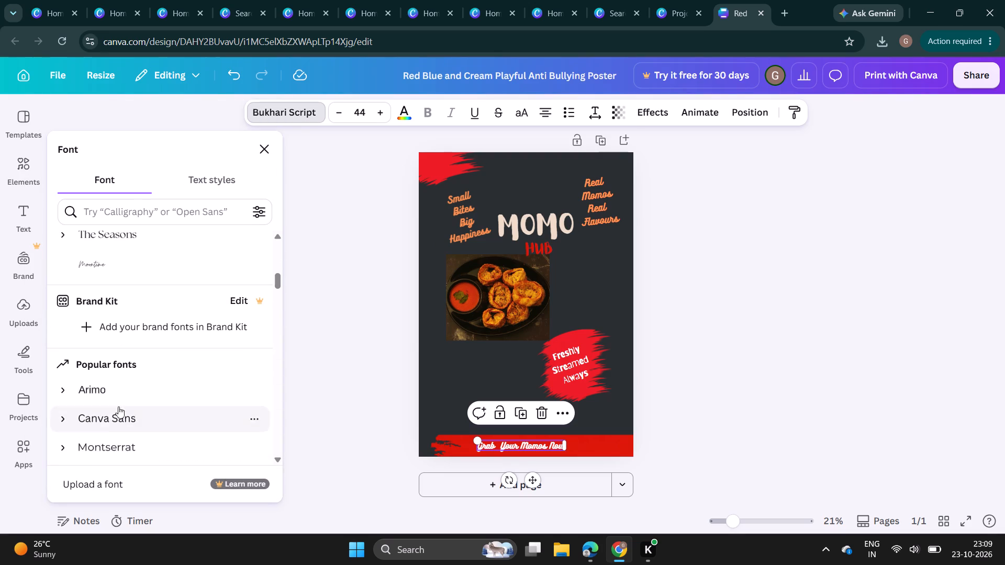
{"action": "scroll", "coordinate": [128, 382], "scroll_direction": "down", "scroll_amount": 8}
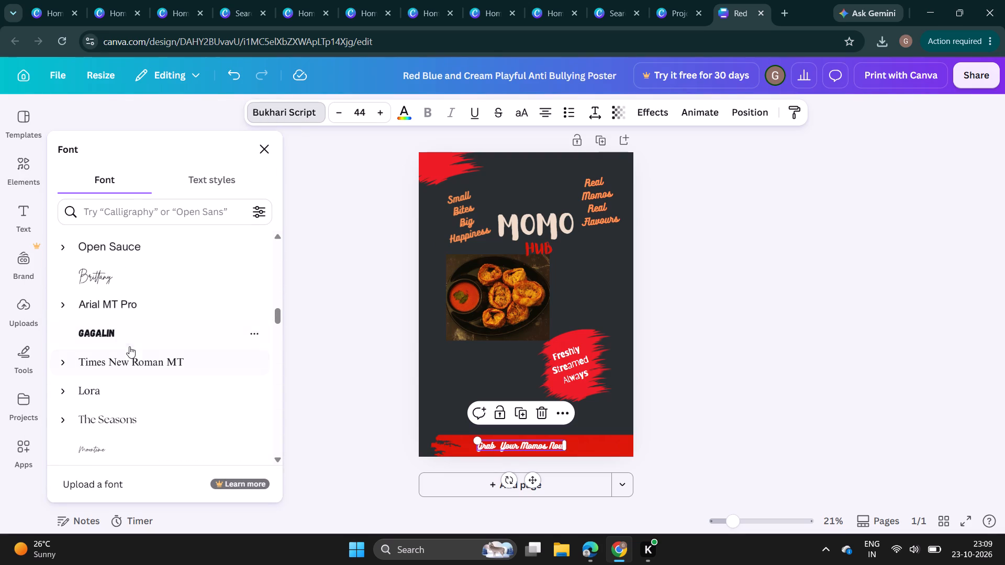
{"action": "left_click", "coordinate": [129, 344]}
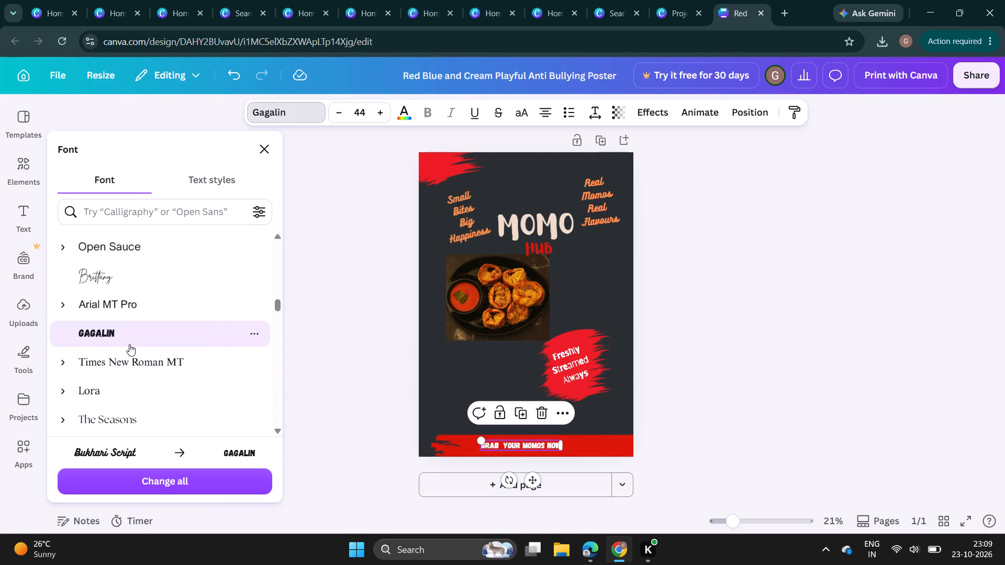
{"action": "scroll", "coordinate": [132, 344], "scroll_direction": "down", "scroll_amount": 2}
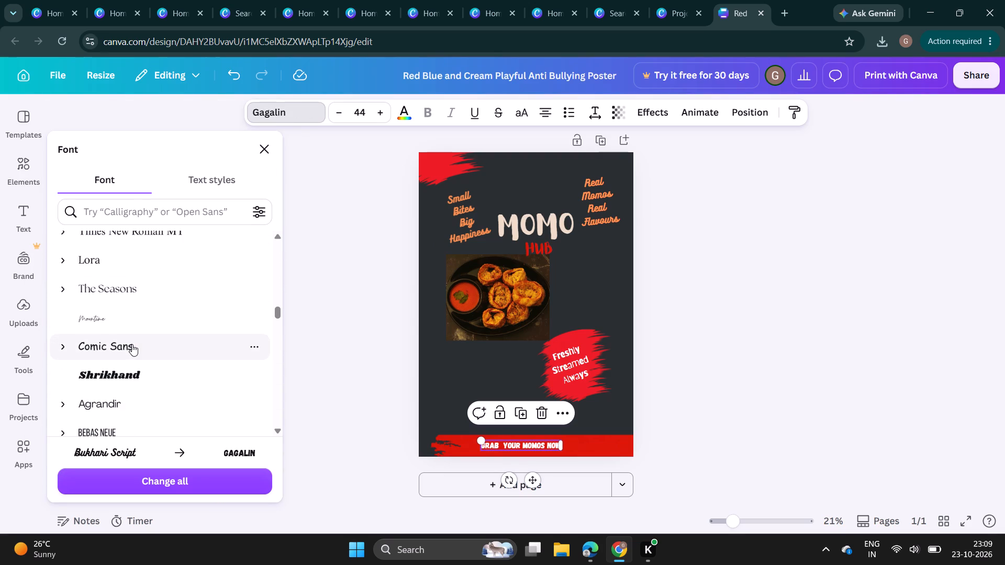
{"action": "left_click", "coordinate": [127, 372]}
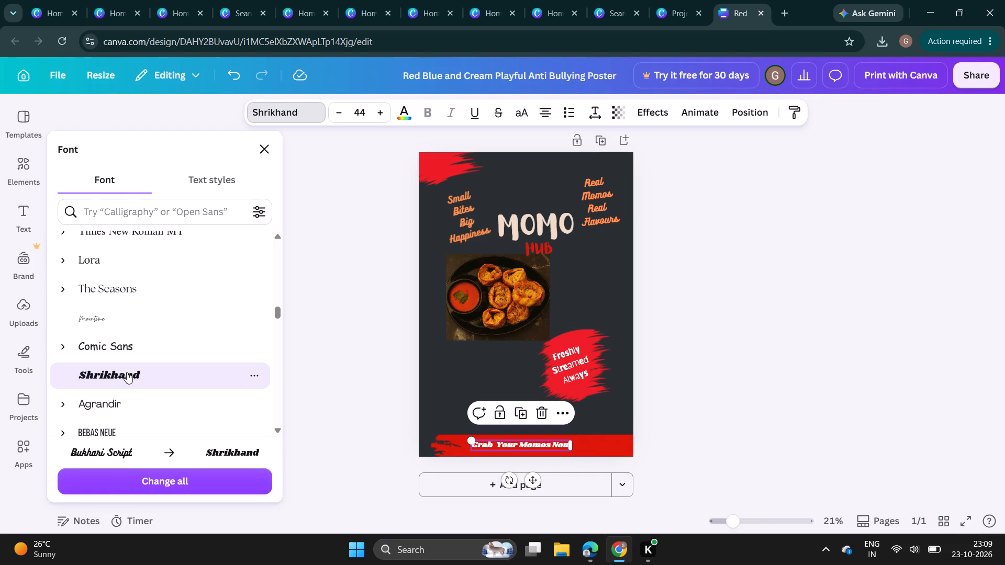
{"action": "left_click", "coordinate": [128, 353]}
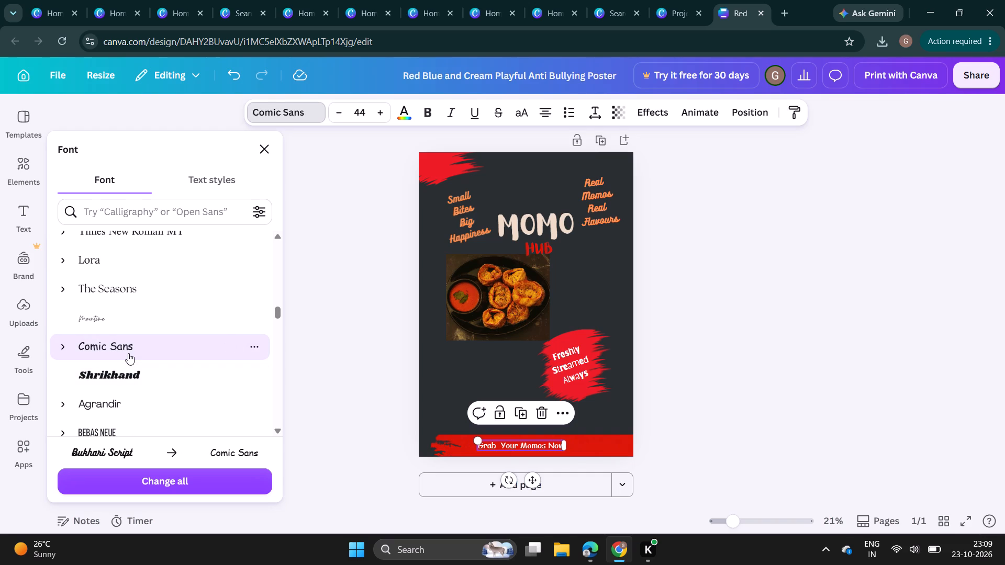
{"action": "left_click", "coordinate": [328, 378]}
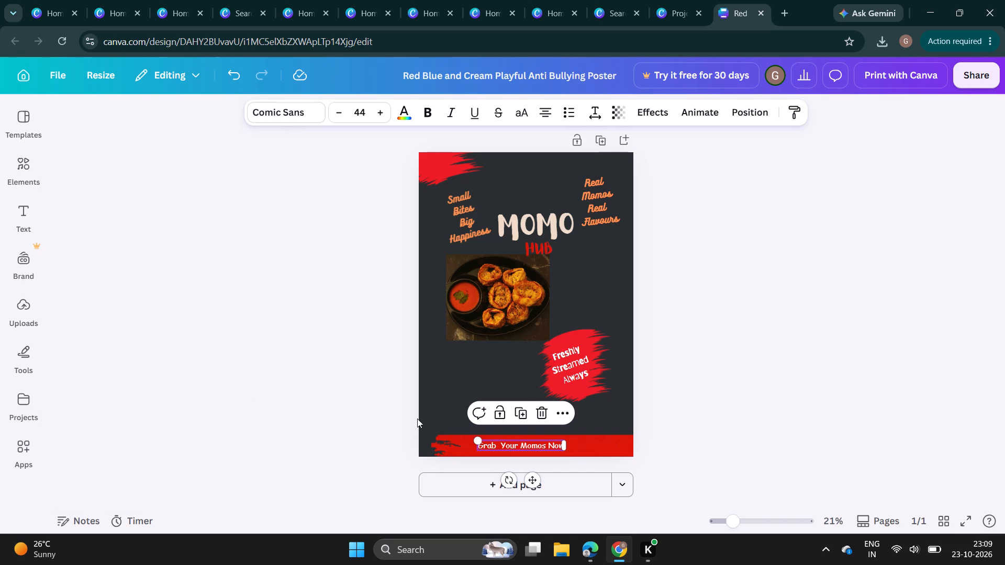
{"action": "left_click", "coordinate": [740, 405]}
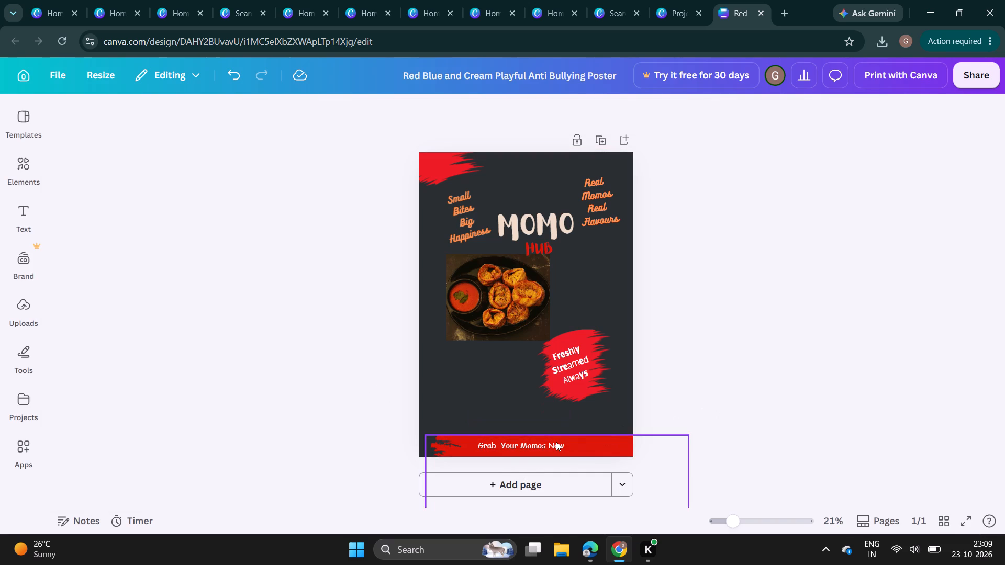
Enlarge the Grab Your Momos Now text to font size 49.1 and centre it along the bottom red brush stroke.
{"action": "left_click", "coordinate": [556, 442]}
{"action": "left_click_drag", "start_coordinate": [563, 444], "coordinate": [586, 444]}
{"action": "left_click_drag", "start_coordinate": [502, 438], "coordinate": [471, 437]}
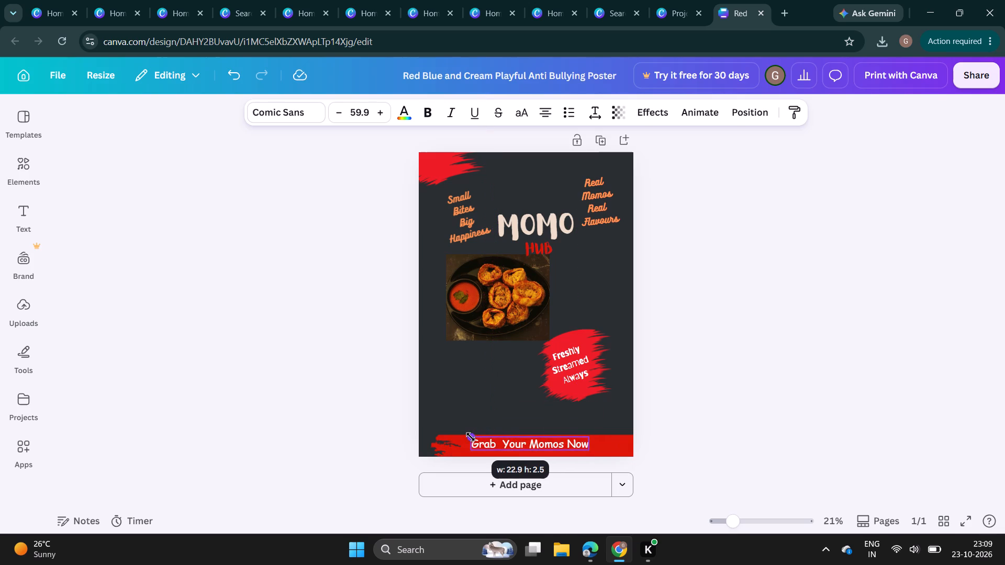
{"action": "left_click_drag", "start_coordinate": [471, 437], "coordinate": [490, 447]}
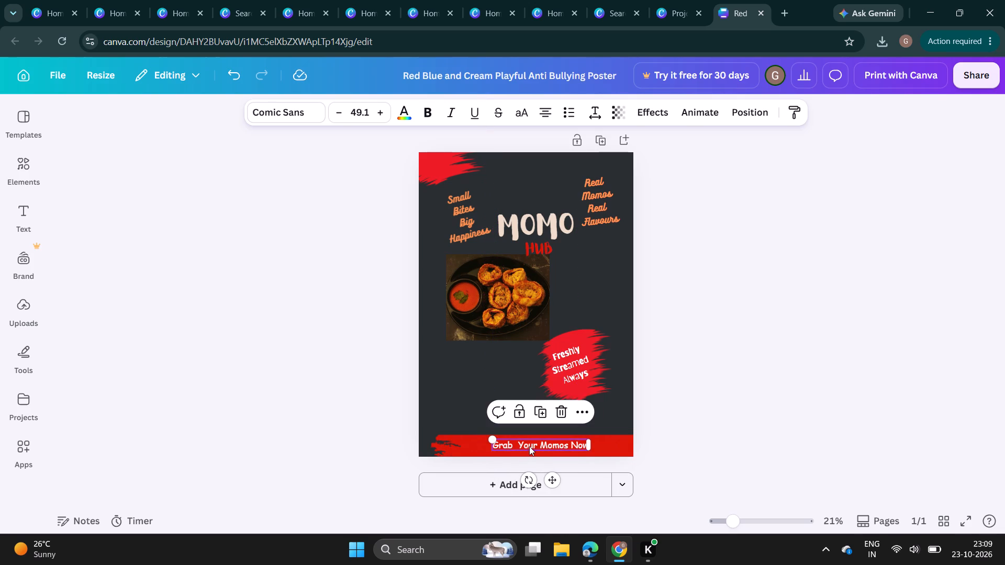
{"action": "left_click_drag", "start_coordinate": [531, 446], "coordinate": [520, 446]}
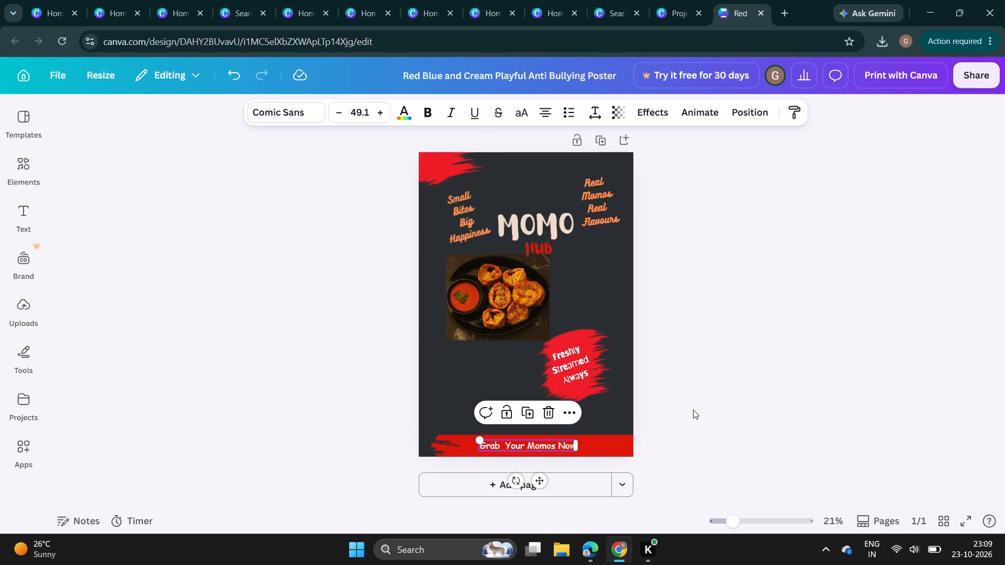
{"action": "left_click", "coordinate": [694, 409]}
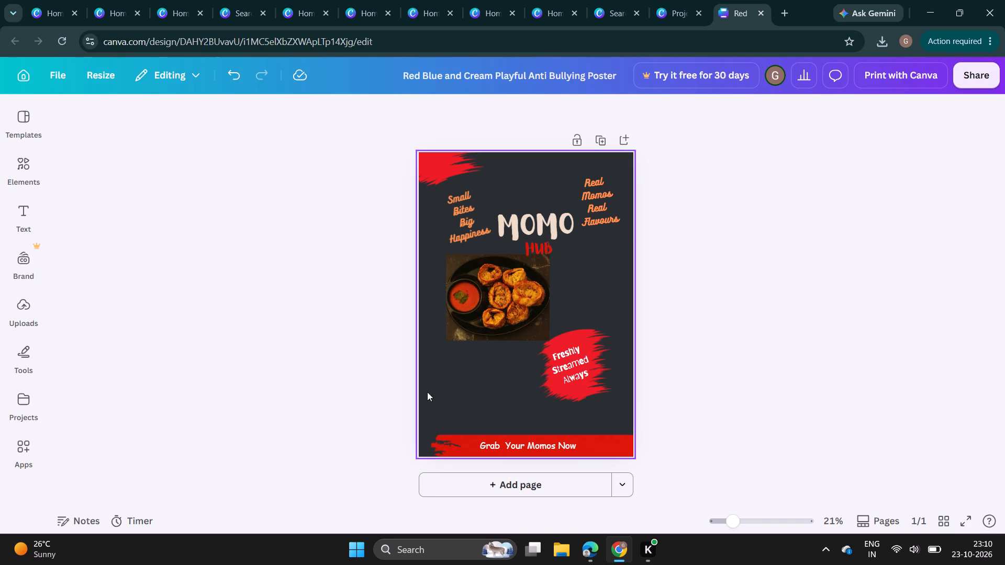
Move the momos photo lower and slightly left, leaving a gap beneath the MOMO HUB title.
{"action": "left_click_drag", "start_coordinate": [500, 307], "coordinate": [497, 308]}
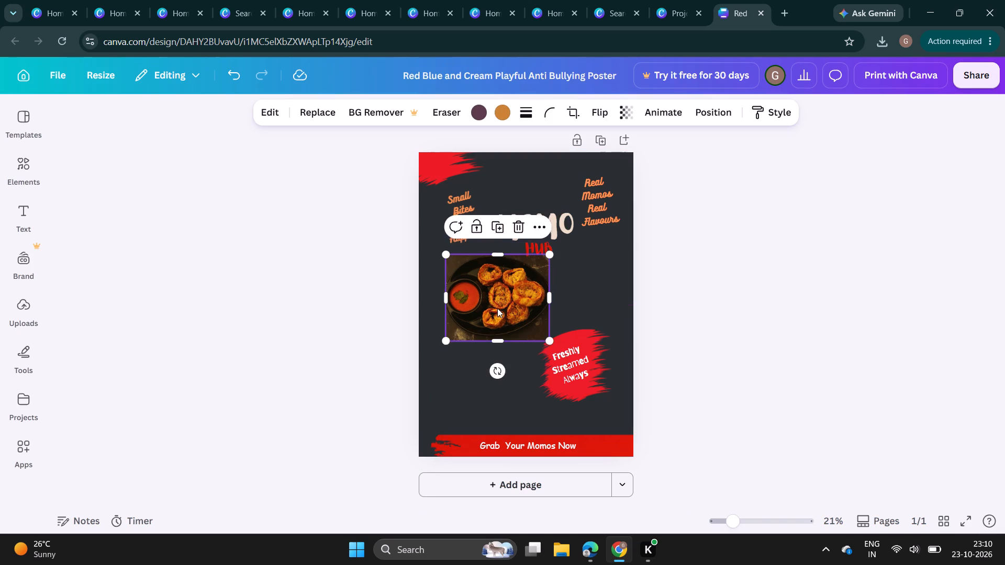
{"action": "left_click_drag", "start_coordinate": [497, 308], "coordinate": [500, 335]}
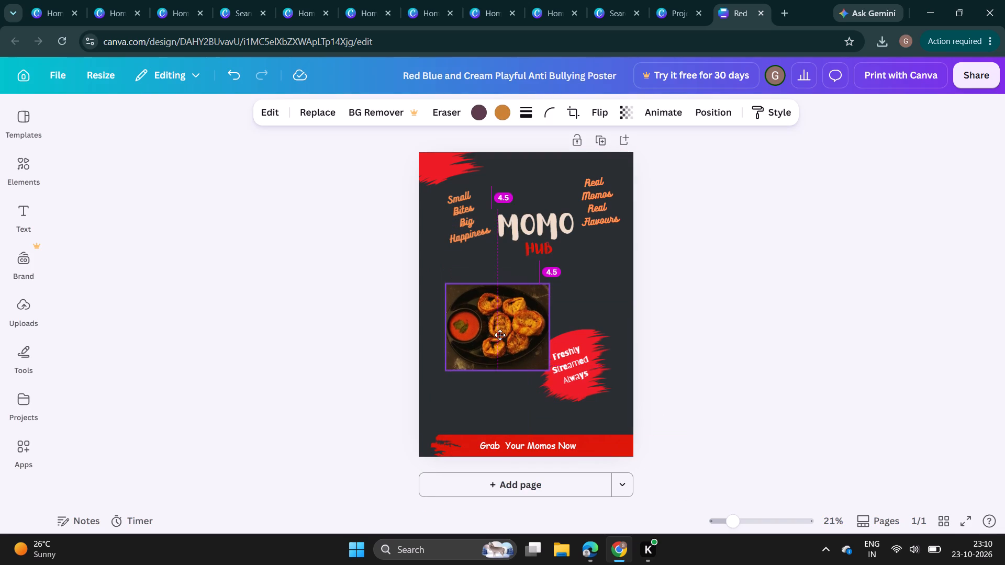
{"action": "left_click_drag", "start_coordinate": [500, 335], "coordinate": [493, 329]}
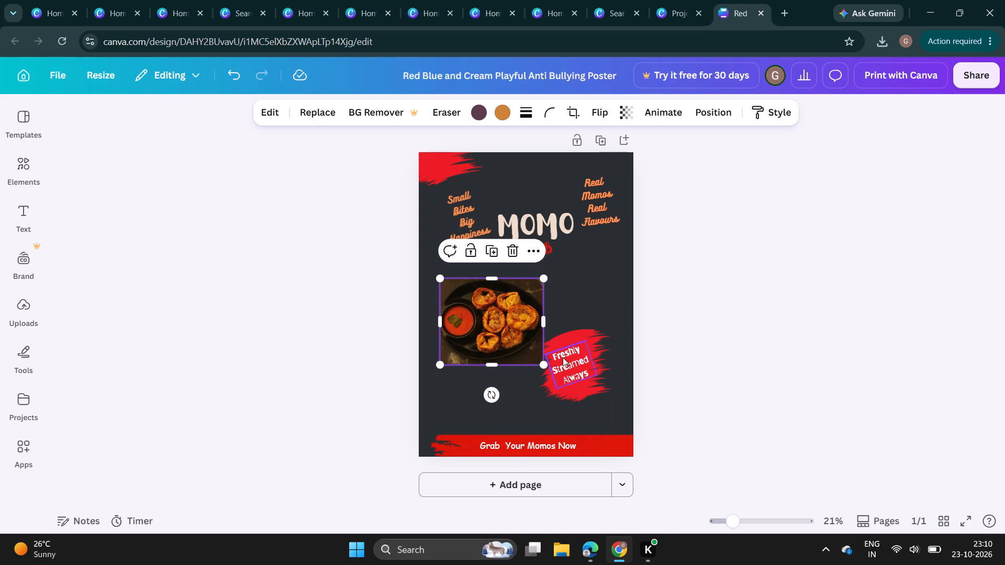
{"action": "left_click", "coordinate": [583, 296]}
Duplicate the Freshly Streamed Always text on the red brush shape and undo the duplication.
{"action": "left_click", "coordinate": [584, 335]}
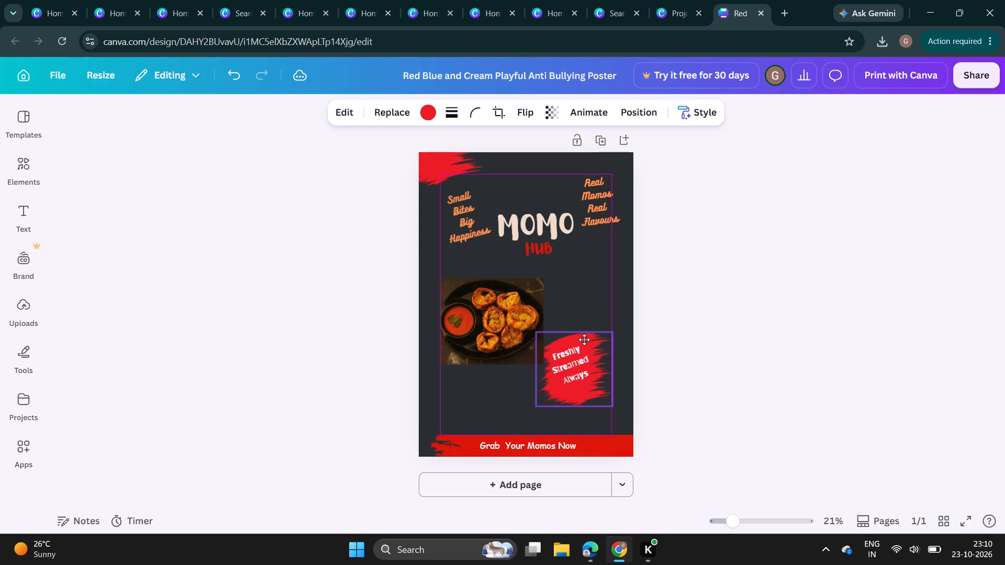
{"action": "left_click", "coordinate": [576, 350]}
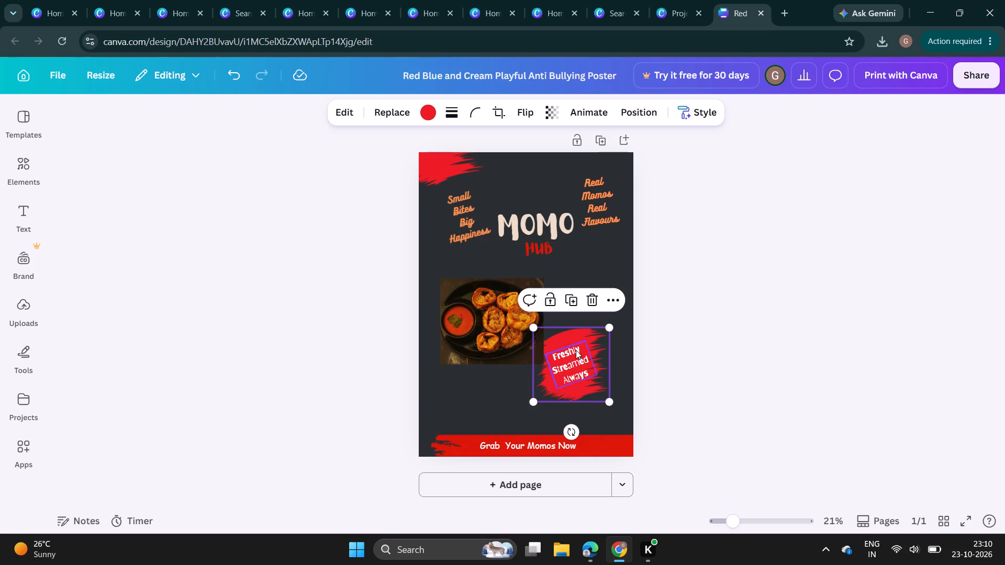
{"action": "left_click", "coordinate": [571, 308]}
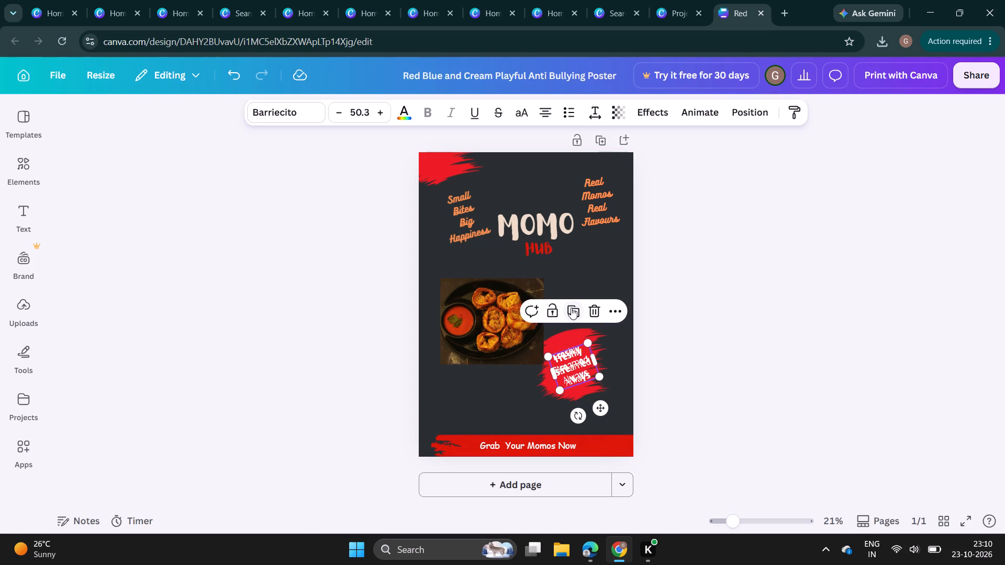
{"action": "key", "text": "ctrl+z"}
Add a new page after the poster page.
{"action": "left_click", "coordinate": [579, 332]}
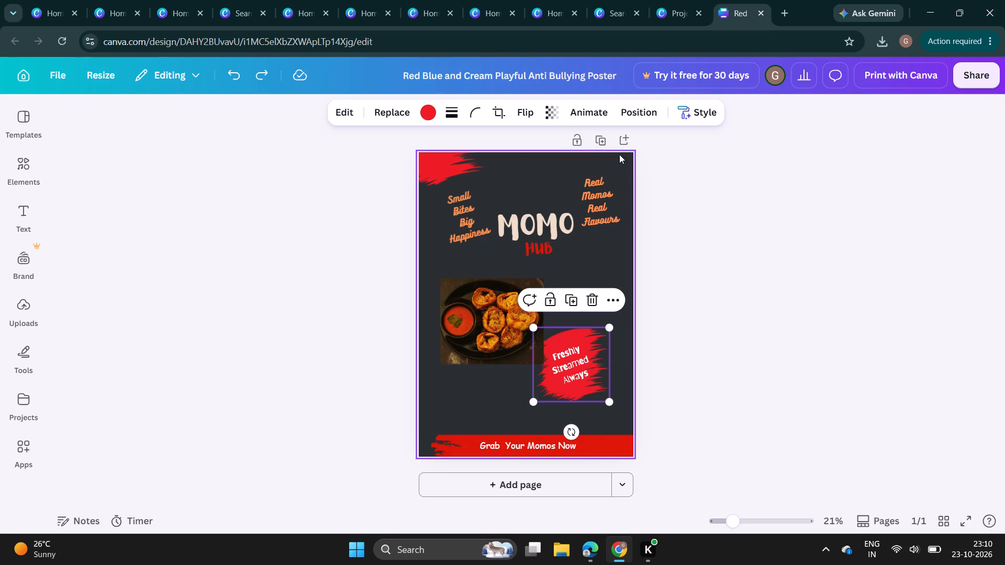
{"action": "left_click", "coordinate": [620, 140]}
Group the Freshly Streamed Always text with the red brush shape behind it on page 1.
{"action": "scroll", "coordinate": [576, 290], "scroll_direction": "up", "scroll_amount": 5}
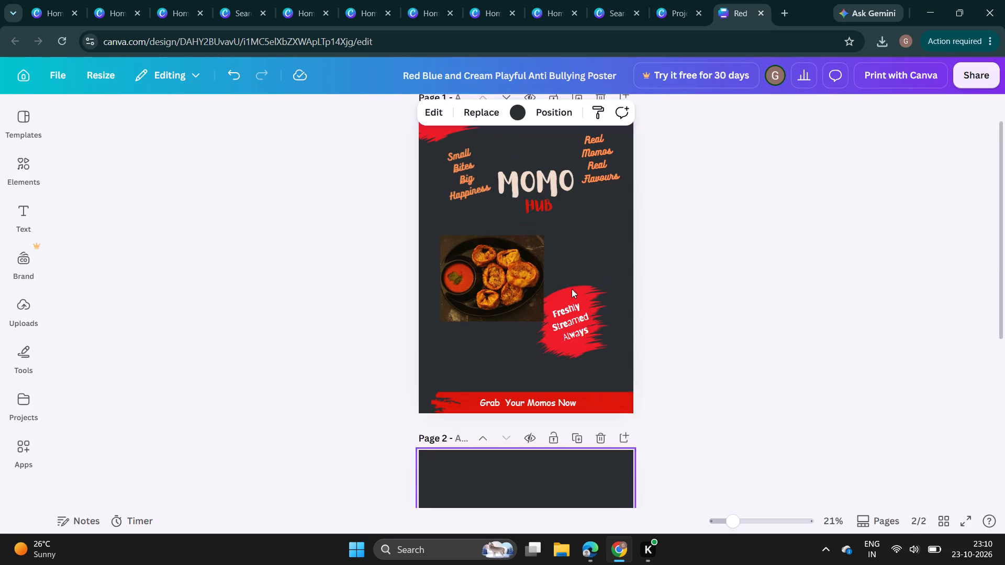
{"action": "left_click", "coordinate": [568, 319]}
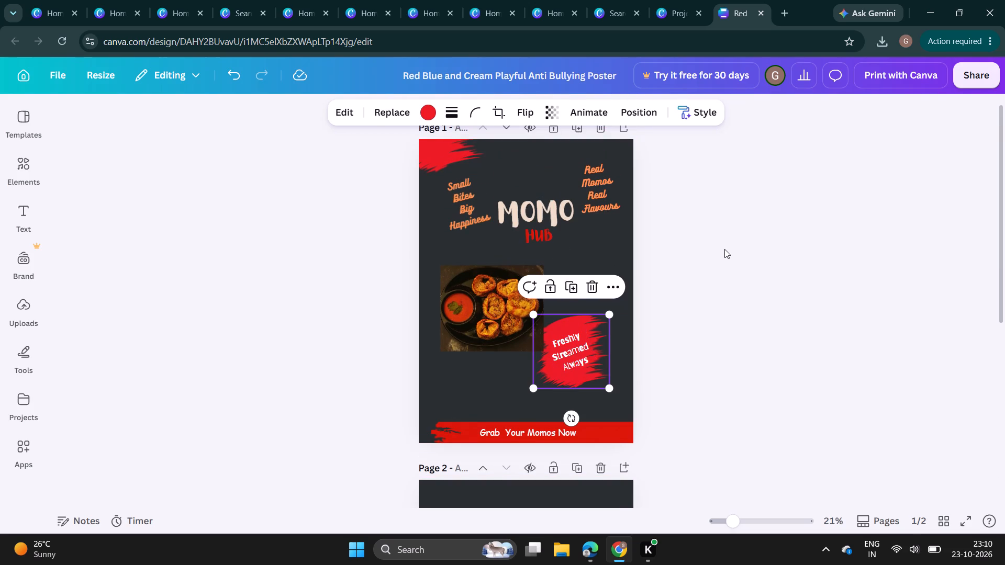
{"action": "left_click", "coordinate": [724, 249]}
{"action": "left_click_drag", "start_coordinate": [549, 312], "coordinate": [596, 388]}
{"action": "left_click", "coordinate": [532, 282]}
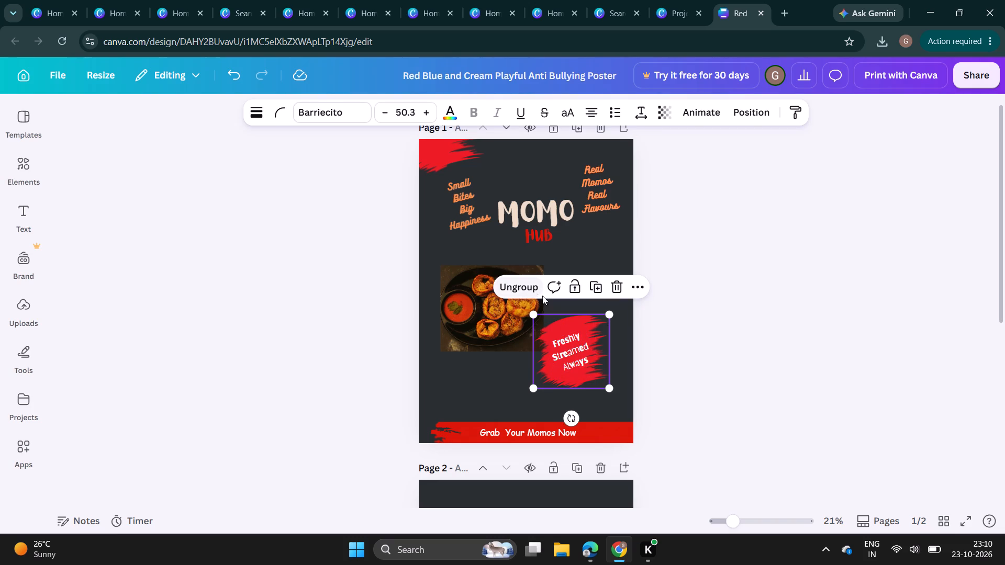
{"action": "left_click", "coordinate": [701, 280]}
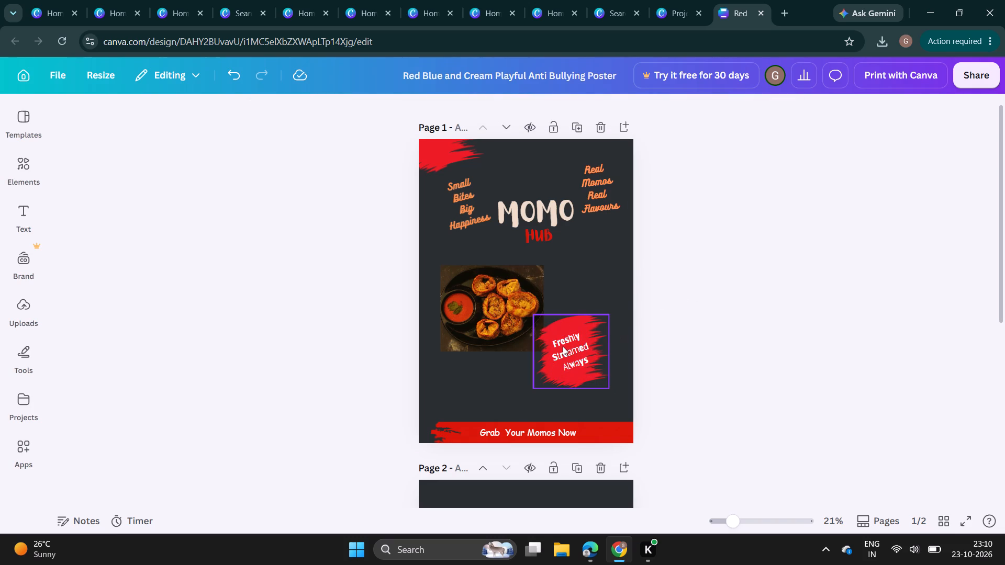
Nudge the momos photo slightly down and position the grouped Freshly Streamed Always badge overlapping the photo's lower-right corner.
{"action": "left_click_drag", "start_coordinate": [563, 346], "coordinate": [556, 355]}
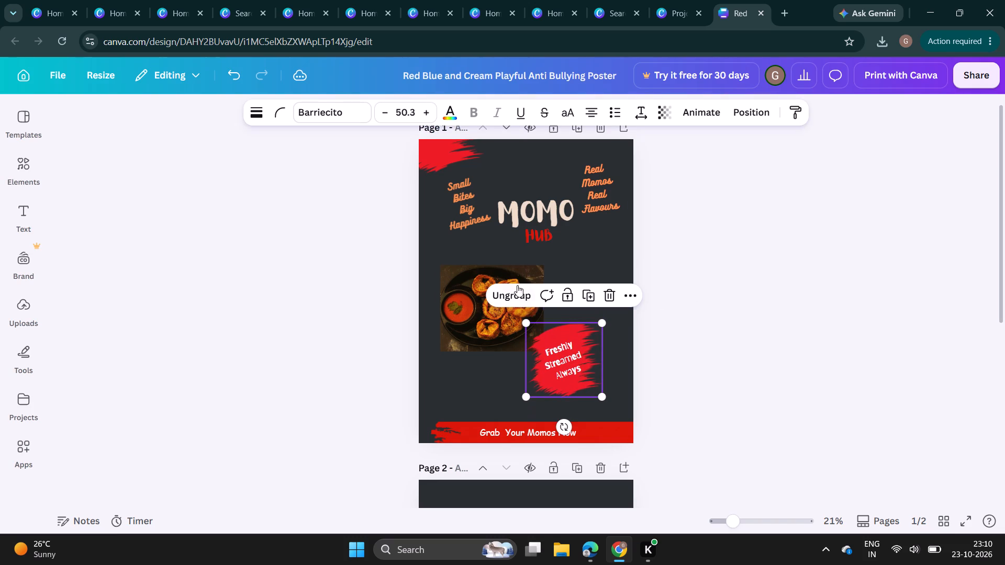
{"action": "left_click", "coordinate": [492, 246]}
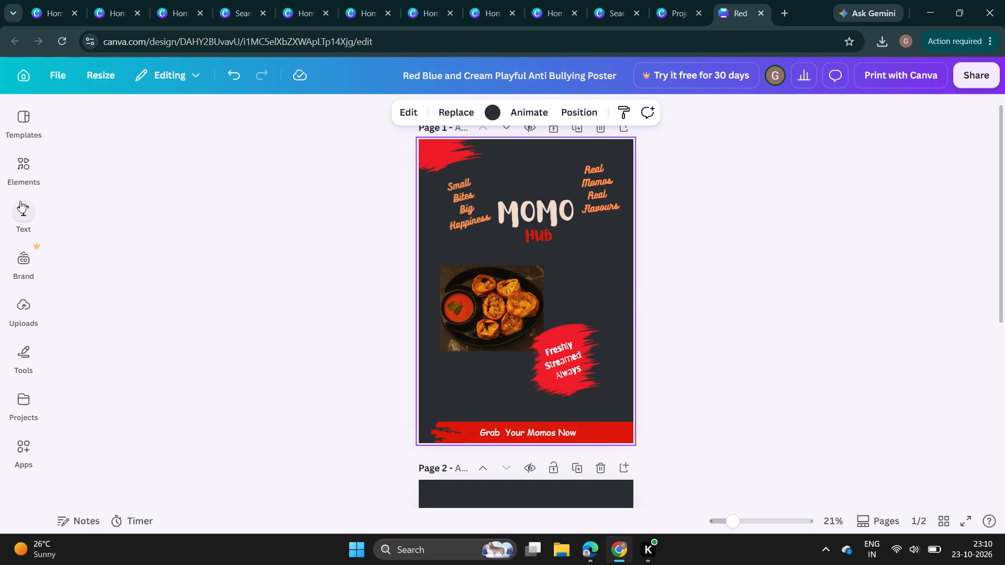
{"action": "left_click_drag", "start_coordinate": [500, 311], "coordinate": [500, 316]}
{"action": "left_click", "coordinate": [566, 344]}
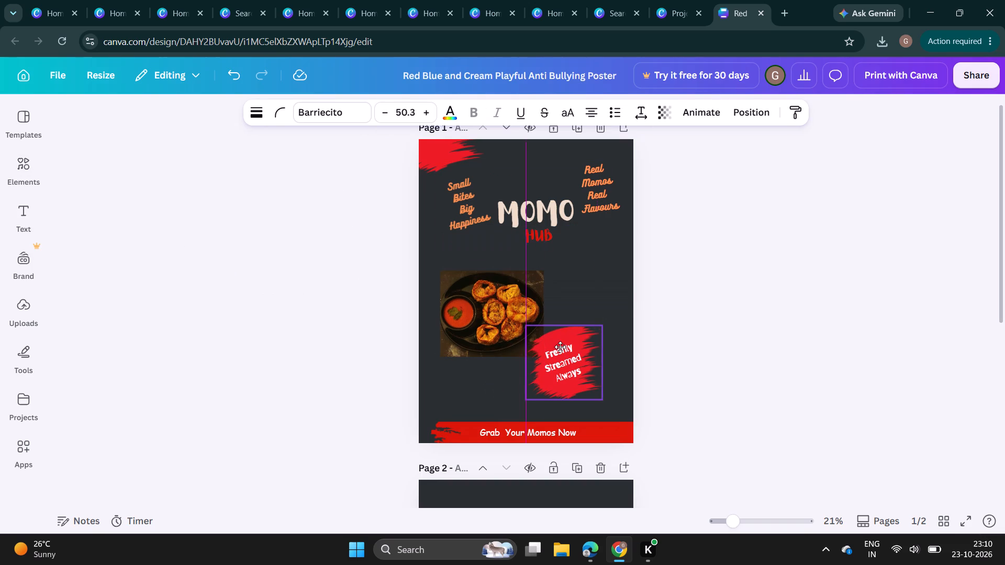
{"action": "left_click_drag", "start_coordinate": [566, 348], "coordinate": [563, 357]}
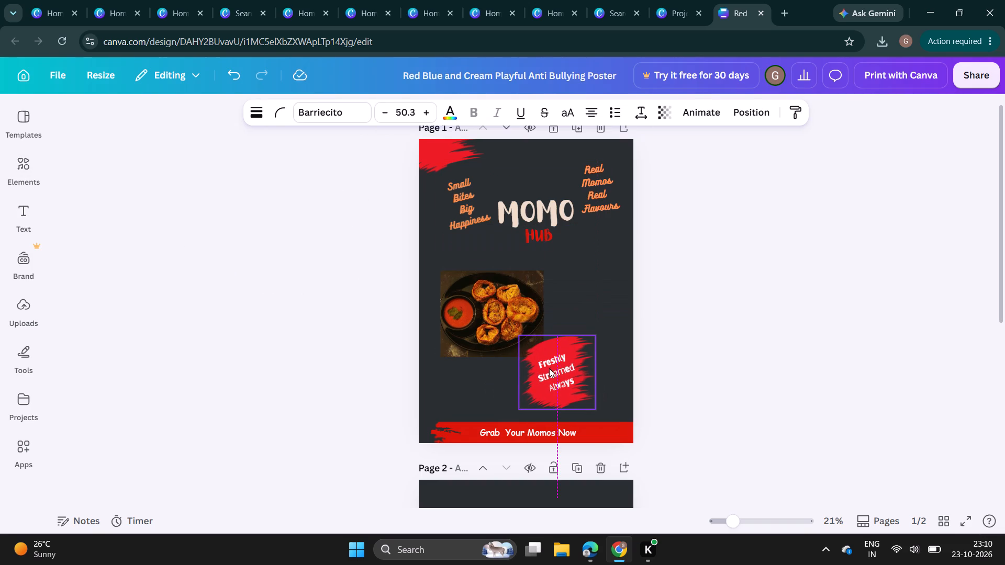
{"action": "left_click_drag", "start_coordinate": [549, 368], "coordinate": [561, 355]}
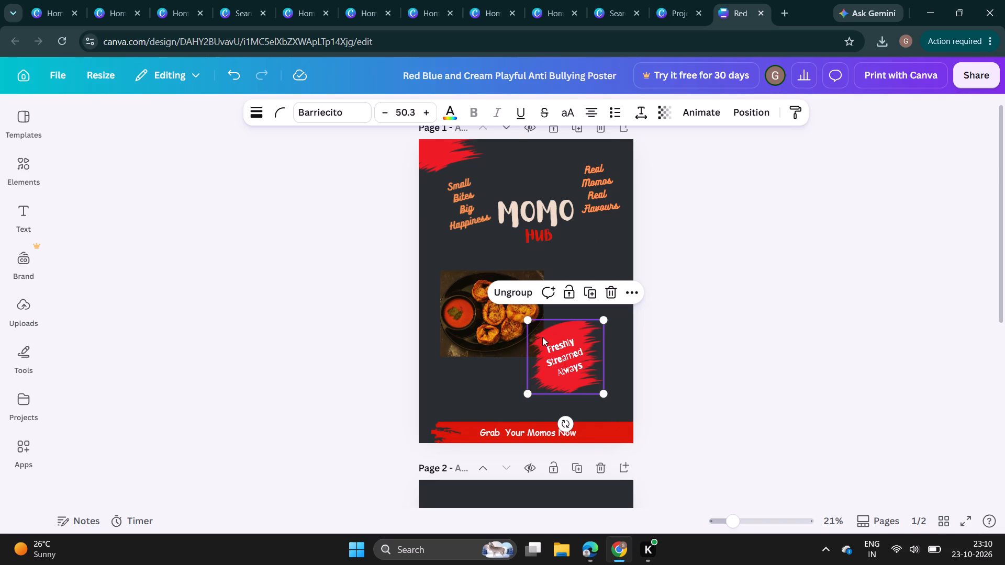
{"action": "left_click", "coordinate": [586, 253]}
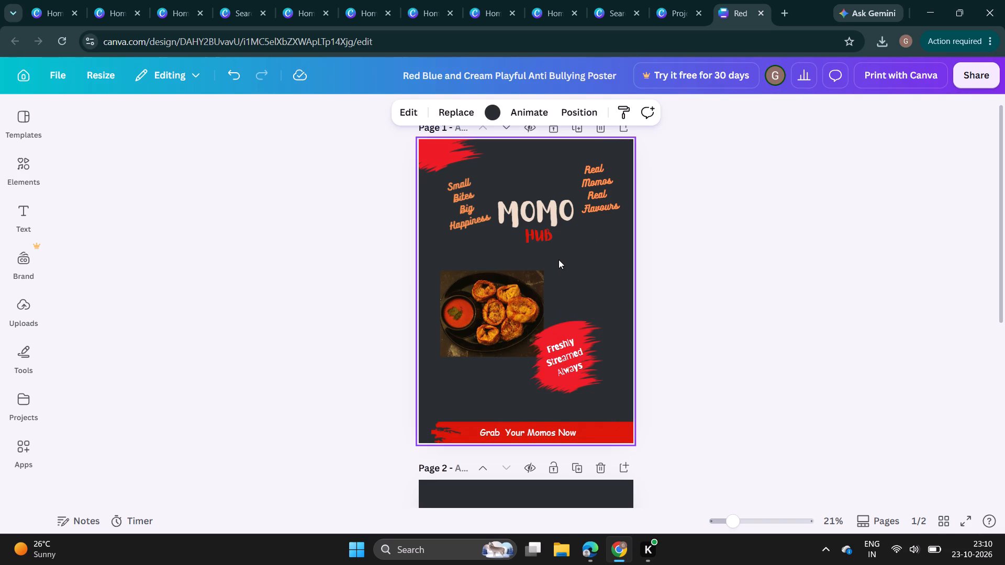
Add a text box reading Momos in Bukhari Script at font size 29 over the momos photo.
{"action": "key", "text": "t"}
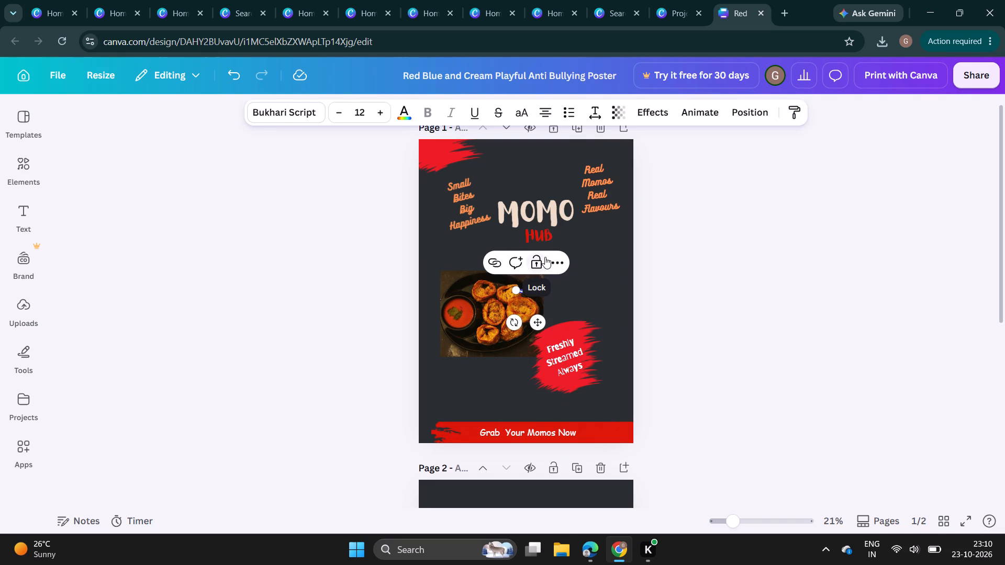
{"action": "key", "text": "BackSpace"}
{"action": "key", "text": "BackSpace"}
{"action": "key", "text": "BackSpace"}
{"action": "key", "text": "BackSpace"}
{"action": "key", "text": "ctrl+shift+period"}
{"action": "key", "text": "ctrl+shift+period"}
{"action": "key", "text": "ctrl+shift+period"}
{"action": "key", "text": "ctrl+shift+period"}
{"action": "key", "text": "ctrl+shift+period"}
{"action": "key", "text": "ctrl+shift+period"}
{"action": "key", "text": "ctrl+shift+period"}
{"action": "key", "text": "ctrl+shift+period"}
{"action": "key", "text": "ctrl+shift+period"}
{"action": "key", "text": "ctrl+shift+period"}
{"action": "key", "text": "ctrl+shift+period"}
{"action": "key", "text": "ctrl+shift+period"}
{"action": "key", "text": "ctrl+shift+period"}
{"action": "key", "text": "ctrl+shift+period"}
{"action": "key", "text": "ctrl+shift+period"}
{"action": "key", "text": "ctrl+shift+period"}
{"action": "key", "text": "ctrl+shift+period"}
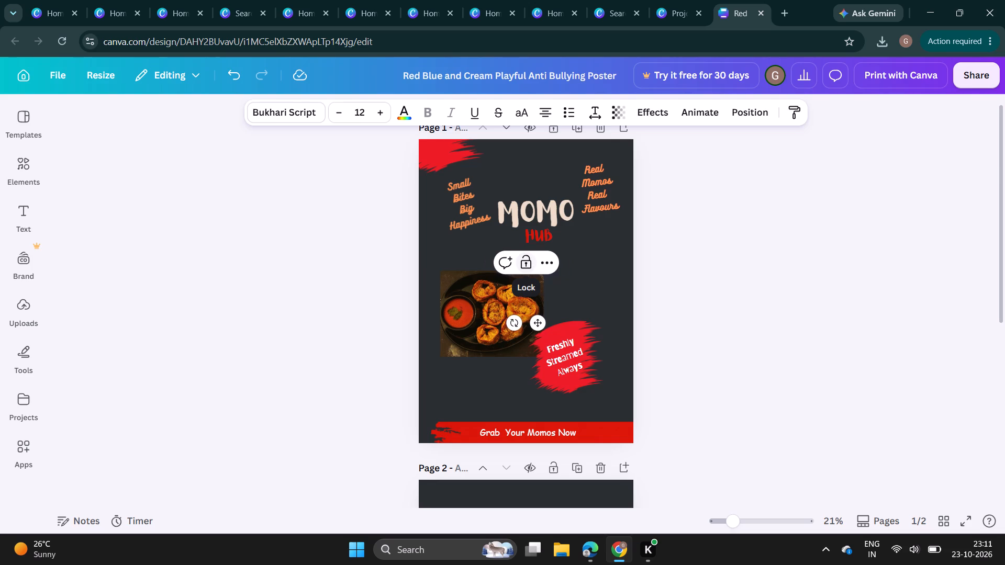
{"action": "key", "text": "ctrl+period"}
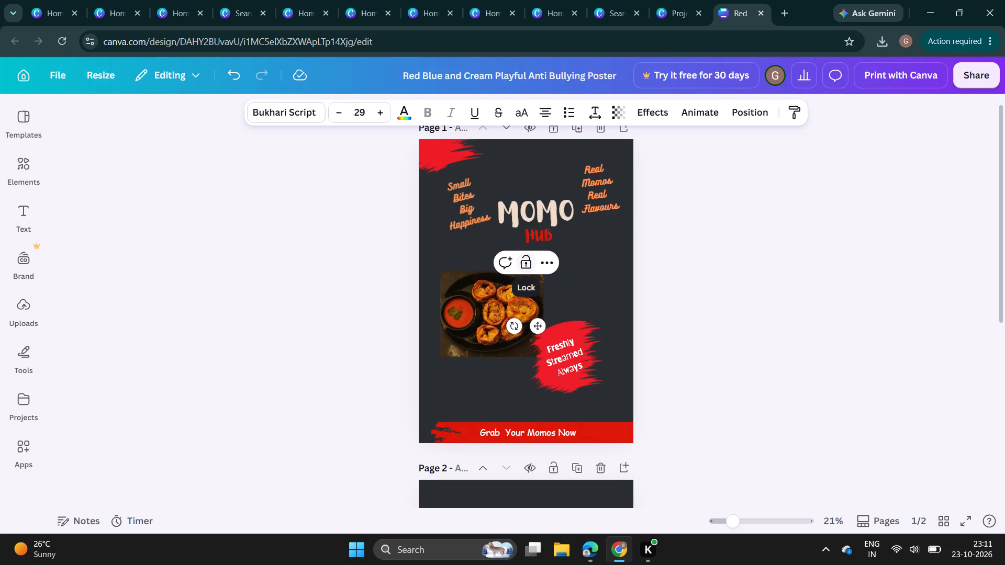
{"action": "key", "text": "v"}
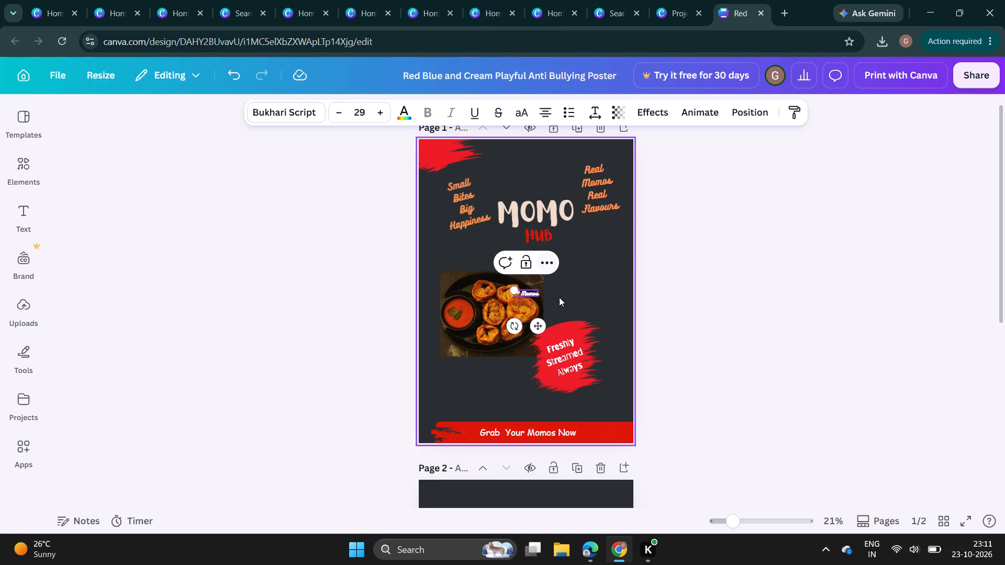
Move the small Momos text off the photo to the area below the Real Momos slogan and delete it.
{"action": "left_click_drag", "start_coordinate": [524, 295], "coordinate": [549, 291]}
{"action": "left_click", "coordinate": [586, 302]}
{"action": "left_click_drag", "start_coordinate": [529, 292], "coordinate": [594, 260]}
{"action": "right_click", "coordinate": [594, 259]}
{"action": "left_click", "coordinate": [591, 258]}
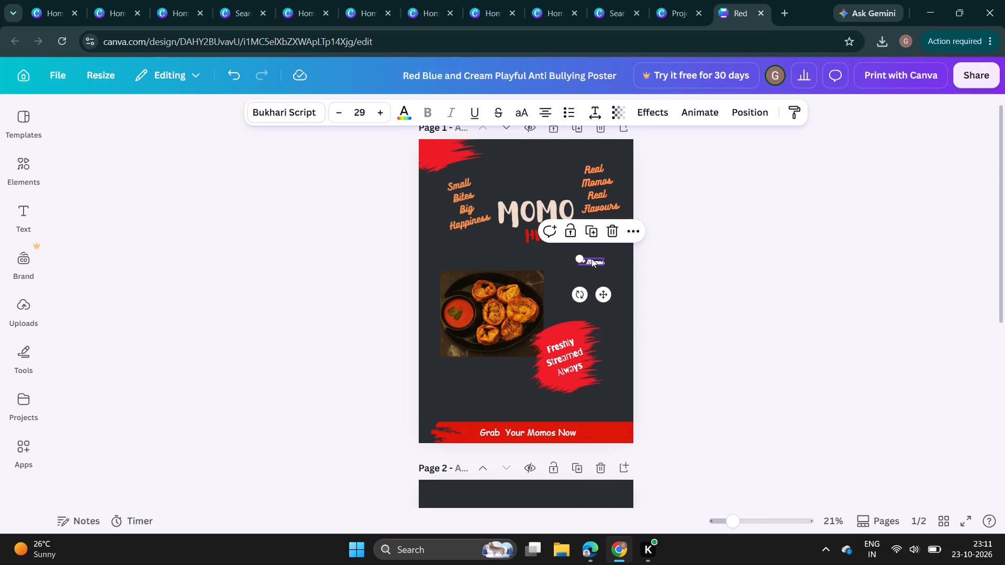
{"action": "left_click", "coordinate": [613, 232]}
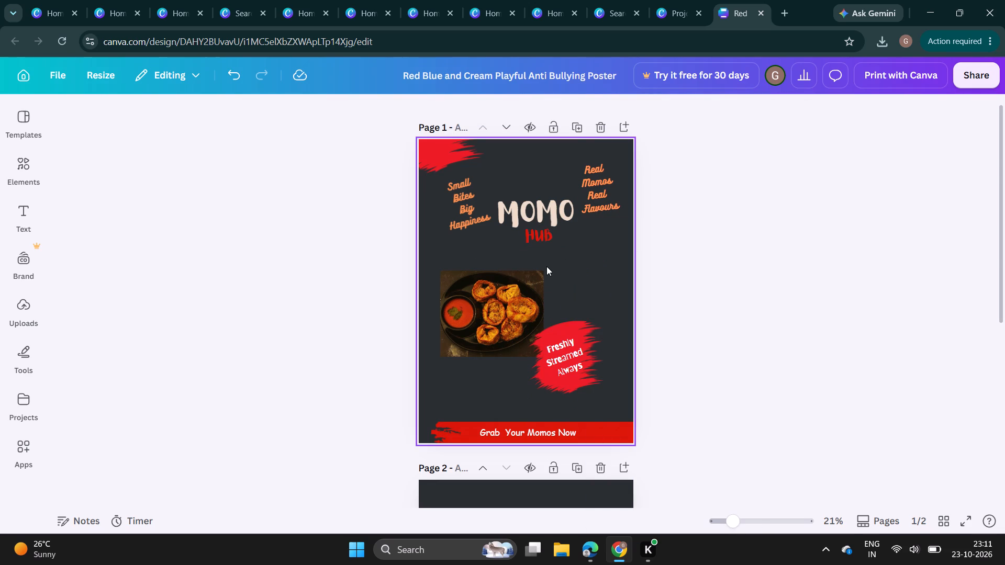
Add a text box reading Veg Momos in Bukhari Script at font size 44 on page 1.
{"action": "key", "text": "t"}
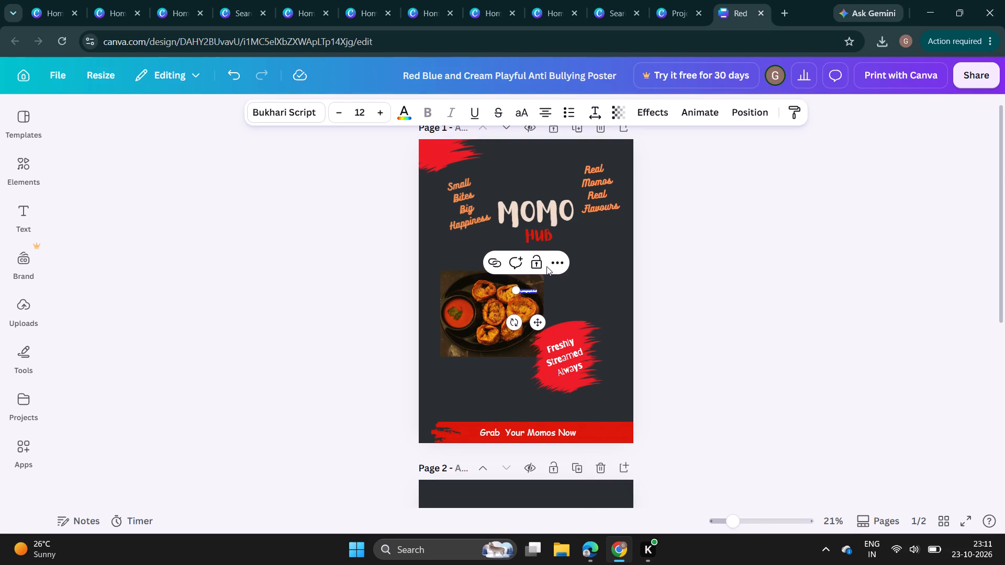
{"action": "key", "text": "BackSpace"}
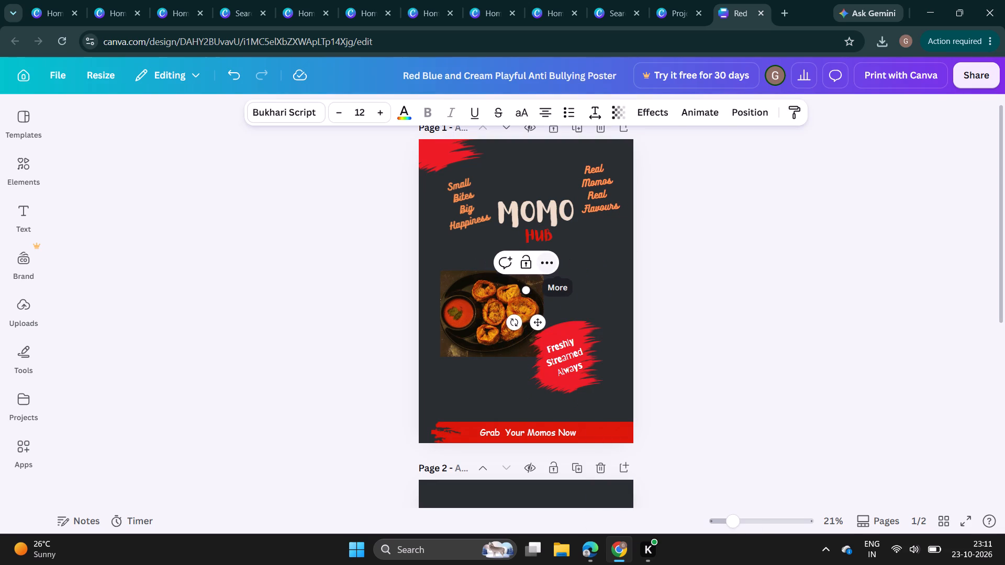
{"action": "key", "text": "ctrl+shift+period"}
{"action": "key", "text": "ctrl+shift+period"}
{"action": "key", "text": "ctrl+shift+period"}
{"action": "key", "text": "ctrl+shift+period"}
{"action": "key", "text": "ctrl+shift+period"}
{"action": "key", "text": "ctrl+shift+period"}
{"action": "key", "text": "ctrl+shift+period"}
{"action": "key", "text": "ctrl+shift+period"}
{"action": "key", "text": "ctrl+shift+period"}
{"action": "key", "text": "ctrl+shift+period"}
{"action": "key", "text": "ctrl+shift+period"}
{"action": "key", "text": "ctrl+shift+period"}
{"action": "key", "text": "ctrl+shift+period"}
{"action": "key", "text": "ctrl+shift+period"}
{"action": "key", "text": "ctrl+shift+period"}
{"action": "key", "text": "ctrl+shift+period"}
{"action": "key", "text": "ctrl+shift+period"}
{"action": "key", "text": "ctrl+shift+period"}
{"action": "key", "text": "ctrl+shift+period"}
{"action": "key", "text": "ctrl+shift+period"}
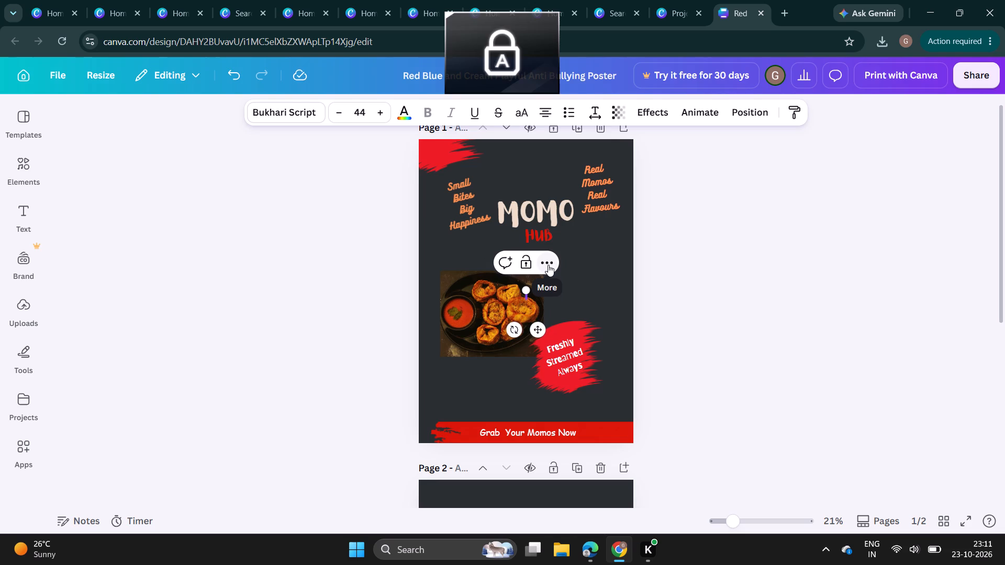
{"action": "type", "text": "eg"}
{"action": "key", "text": "space"}
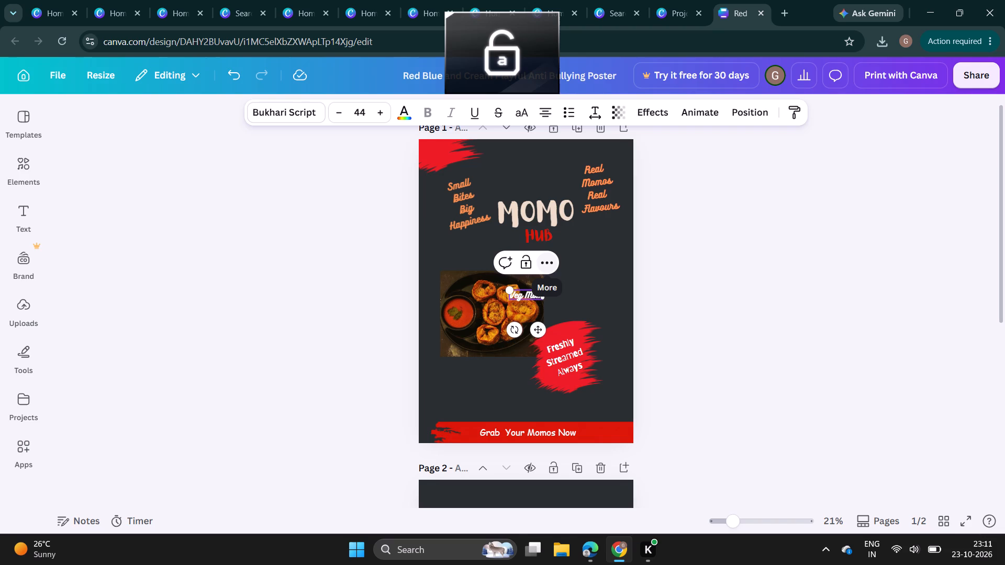
Move the Veg Momos text off the photo to the area below the Real Momos Real Flavours slogan.
{"action": "left_click", "coordinate": [520, 297]}
{"action": "left_click", "coordinate": [559, 303]}
{"action": "left_click_drag", "start_coordinate": [530, 293], "coordinate": [566, 277]}
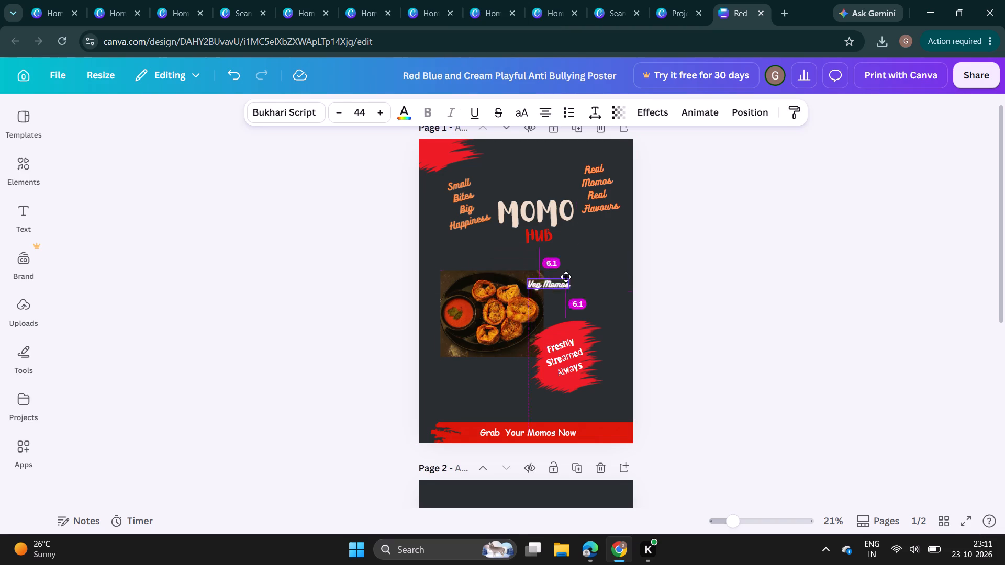
{"action": "left_click_drag", "start_coordinate": [566, 277], "coordinate": [607, 246]}
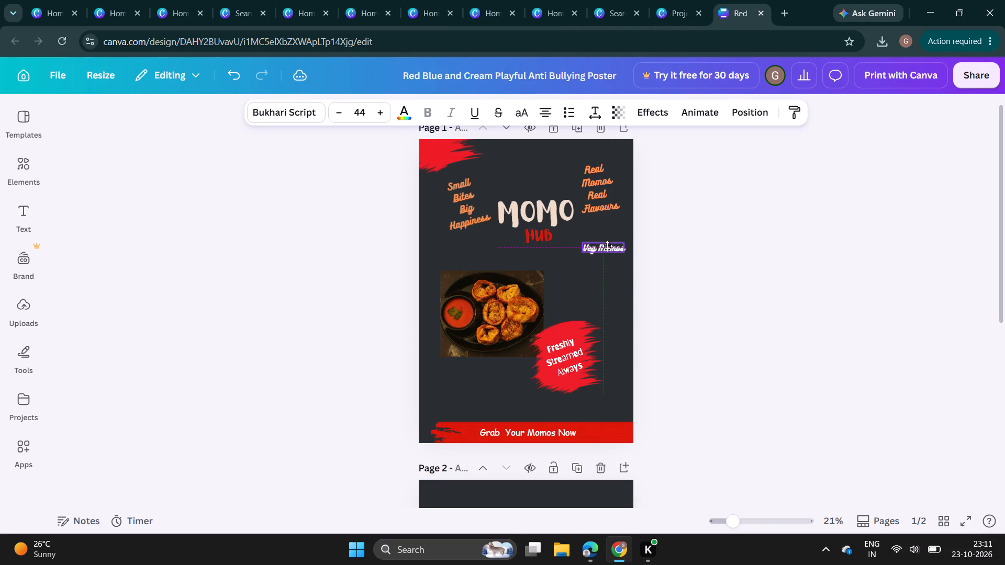
{"action": "left_click_drag", "start_coordinate": [607, 246], "coordinate": [605, 246]}
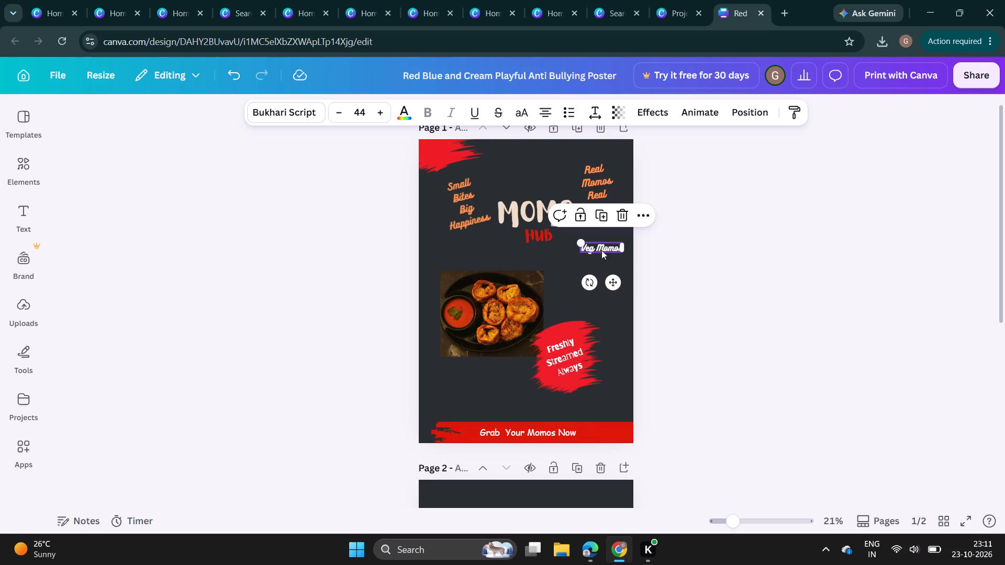
{"action": "left_click", "coordinate": [597, 273]}
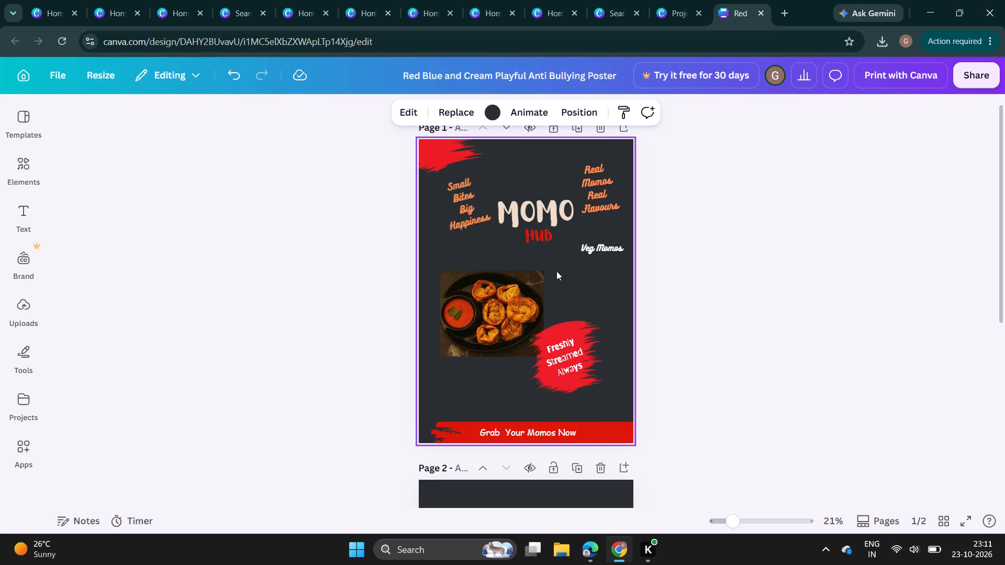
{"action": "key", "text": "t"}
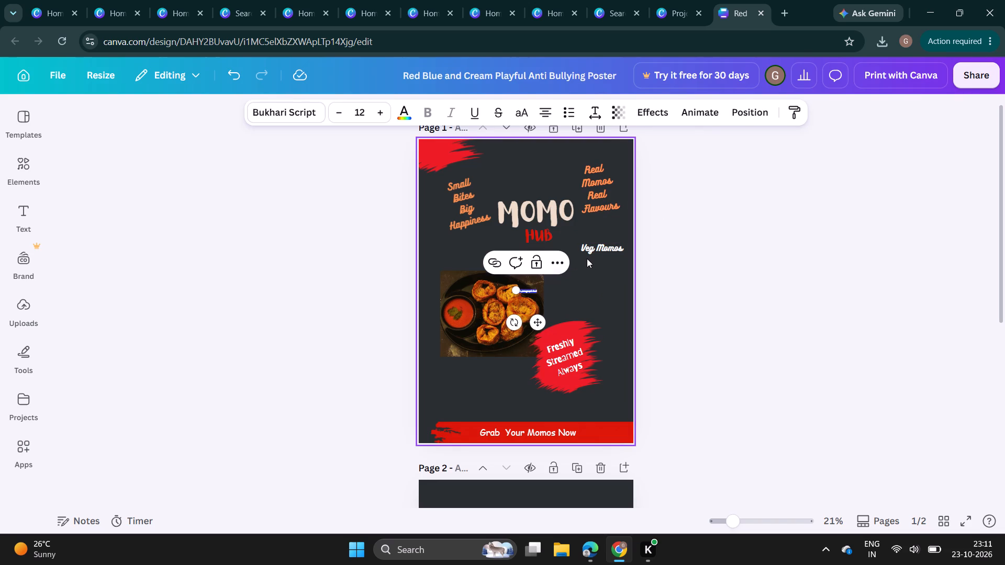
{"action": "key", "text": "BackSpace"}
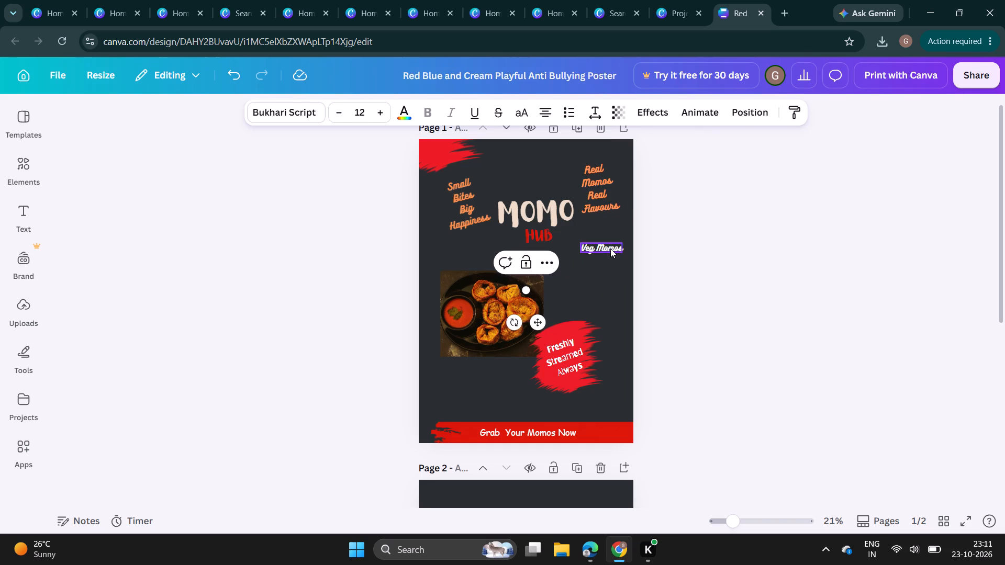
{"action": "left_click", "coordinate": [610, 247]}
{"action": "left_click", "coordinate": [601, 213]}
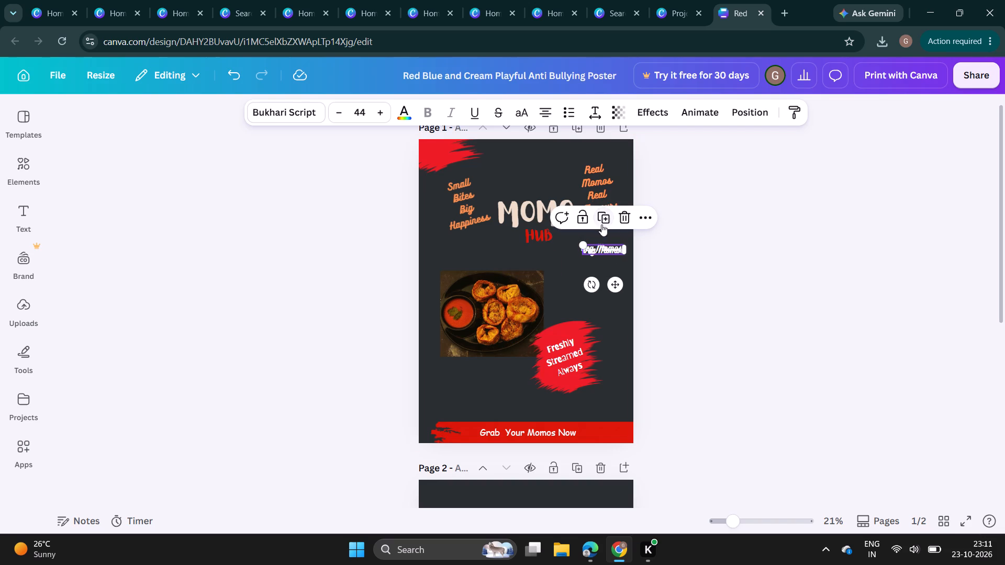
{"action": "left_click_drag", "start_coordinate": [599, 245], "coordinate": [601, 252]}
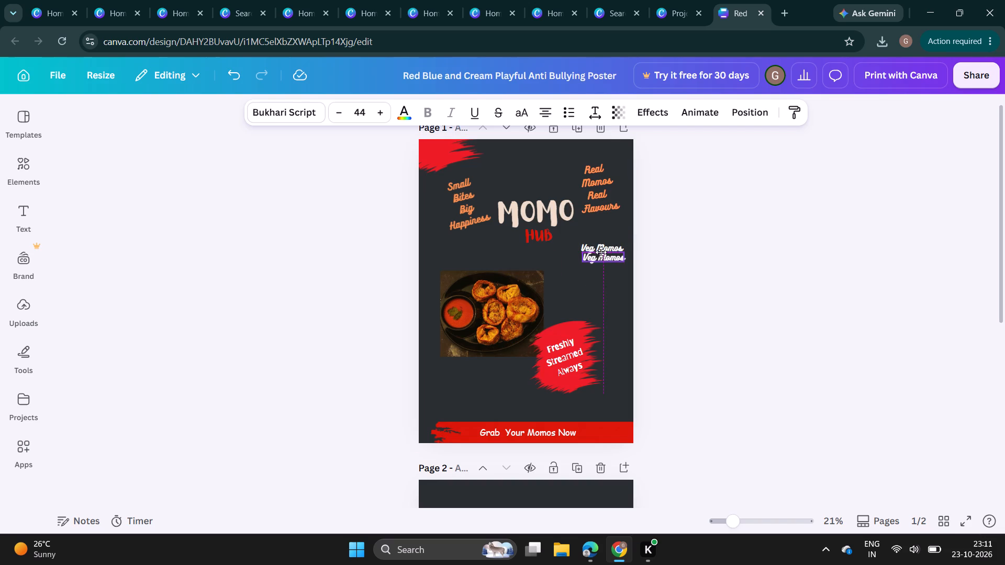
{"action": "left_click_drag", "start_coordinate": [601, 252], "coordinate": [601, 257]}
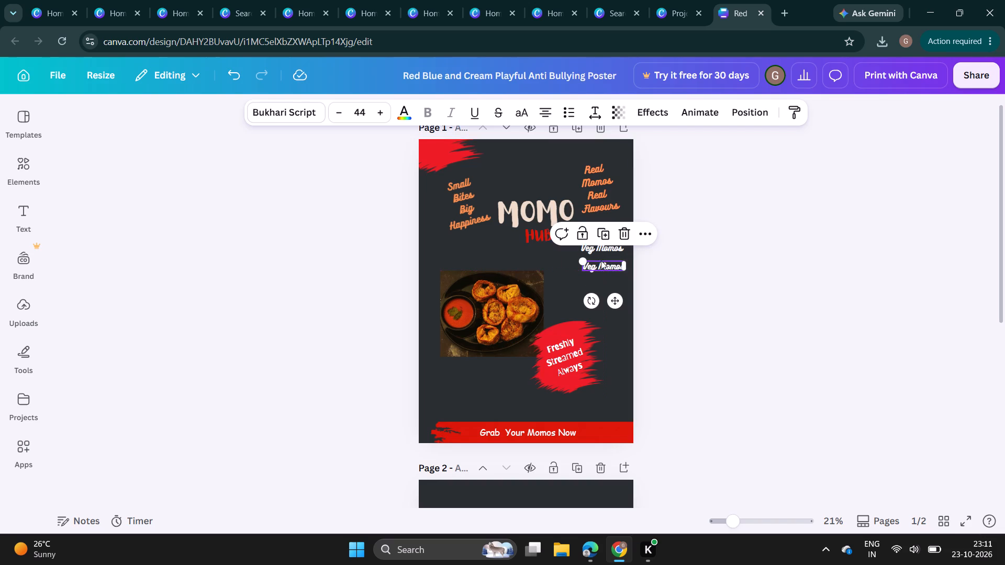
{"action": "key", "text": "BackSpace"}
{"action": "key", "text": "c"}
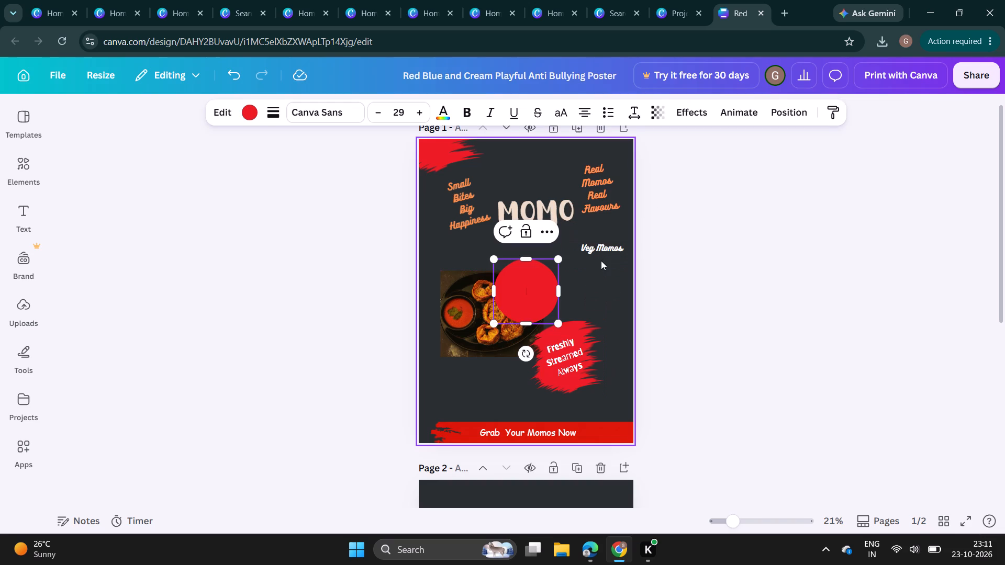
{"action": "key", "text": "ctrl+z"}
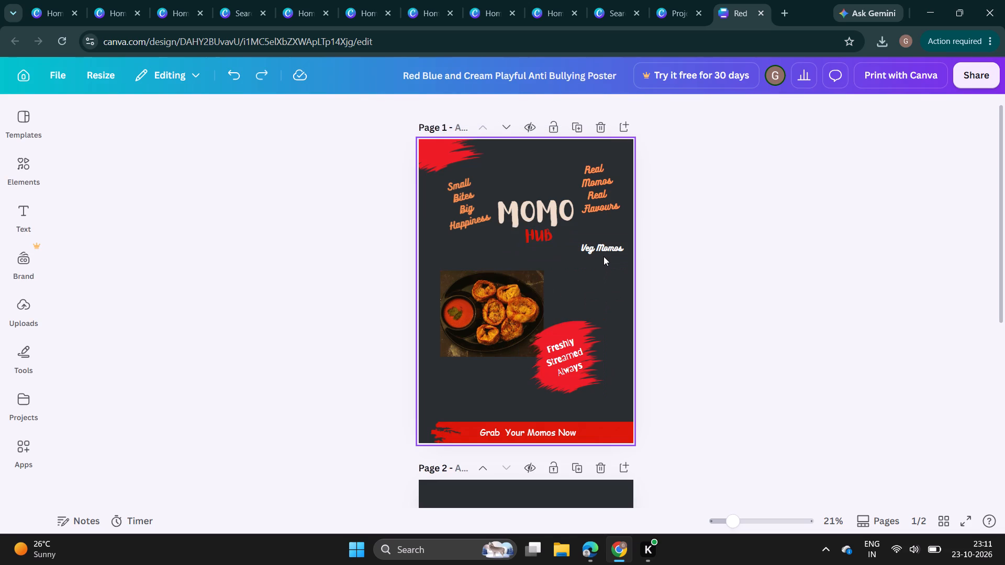
Duplicate the Veg Momos text, place the copy directly below it and change its wording to Chicken Momos.
{"action": "left_click", "coordinate": [605, 248]}
{"action": "left_click", "coordinate": [595, 207]}
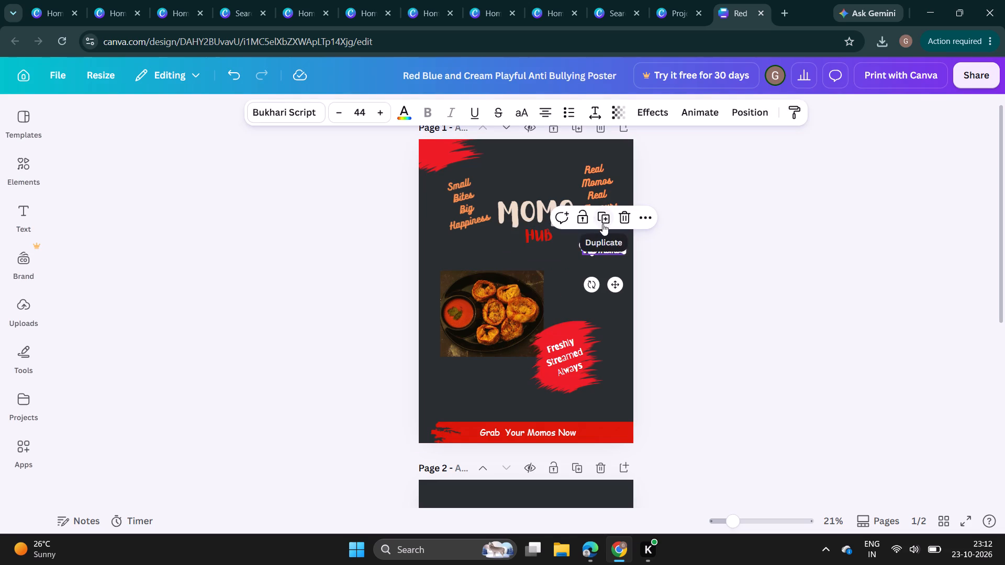
{"action": "left_click_drag", "start_coordinate": [604, 250], "coordinate": [602, 264]}
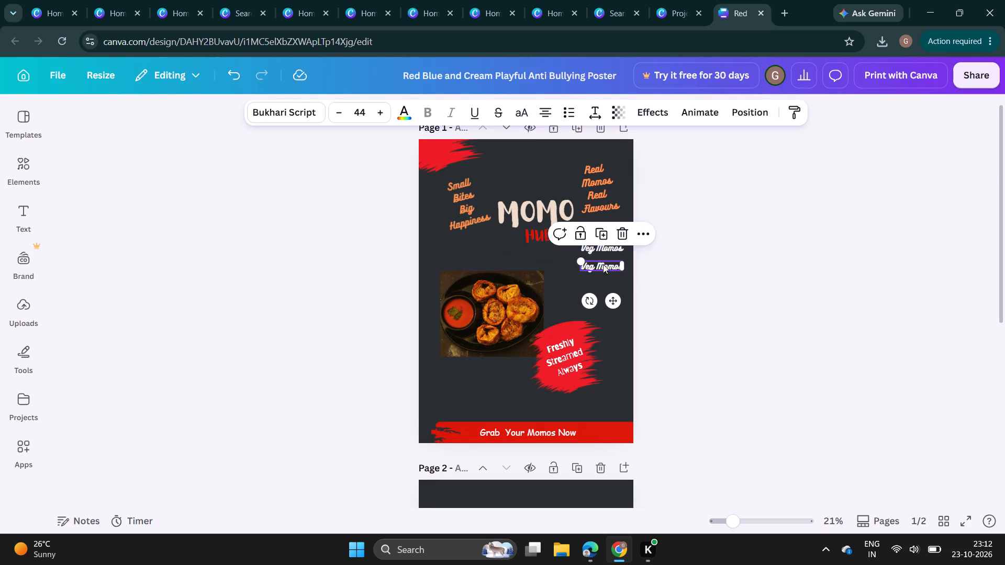
{"action": "double_click", "coordinate": [615, 264]}
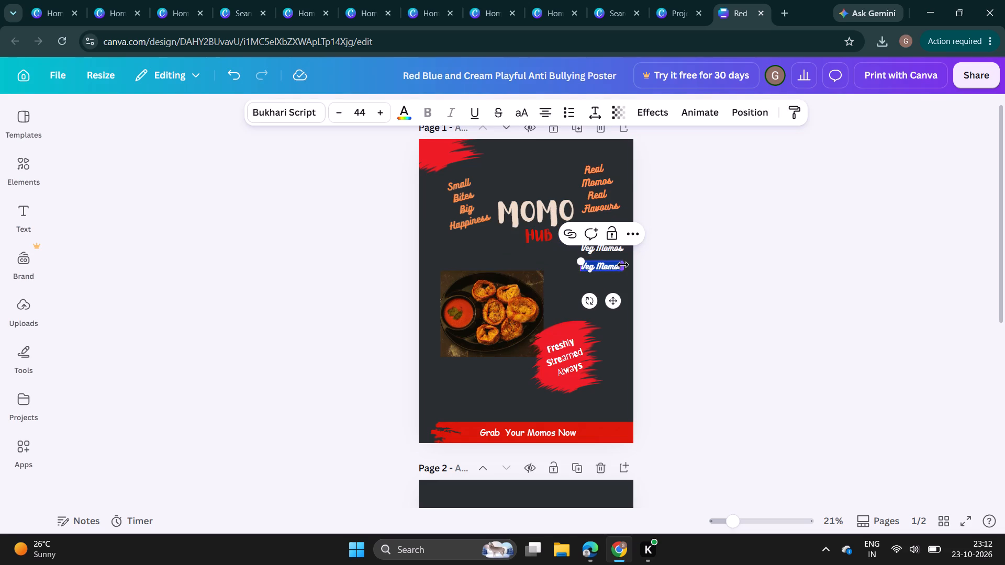
{"action": "key", "text": "BackSpace"}
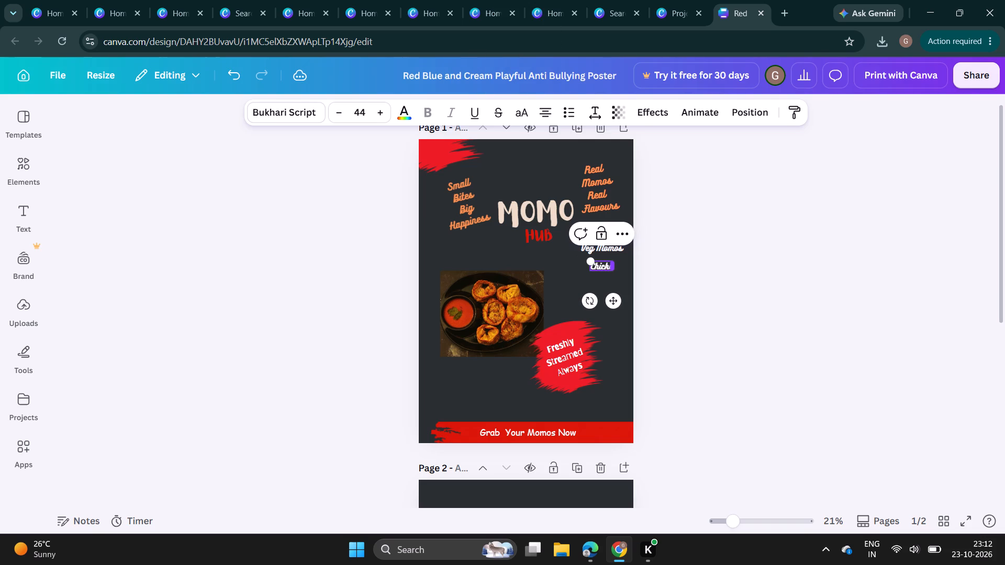
{"action": "key", "text": "m"}
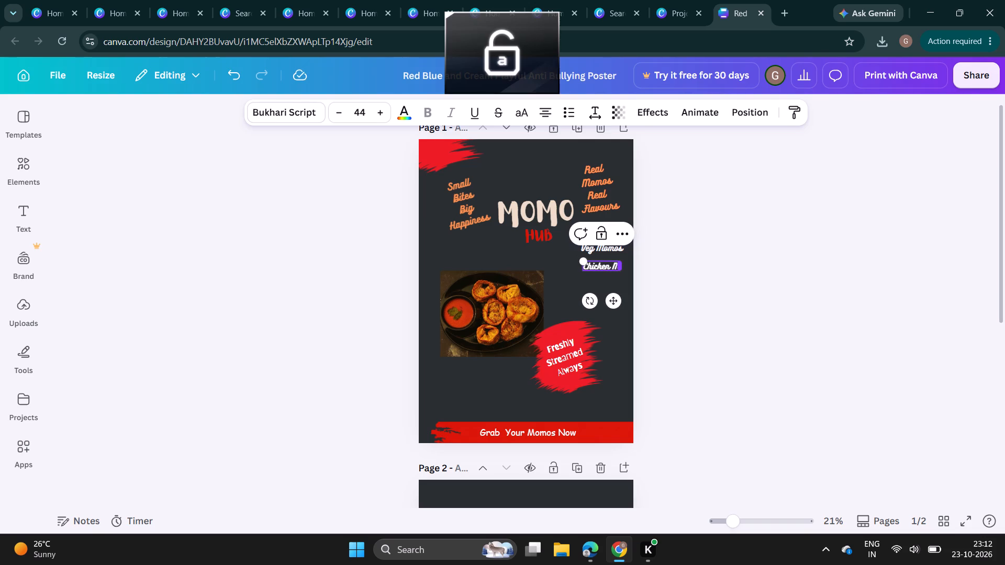
{"action": "type", "text": "omos"}
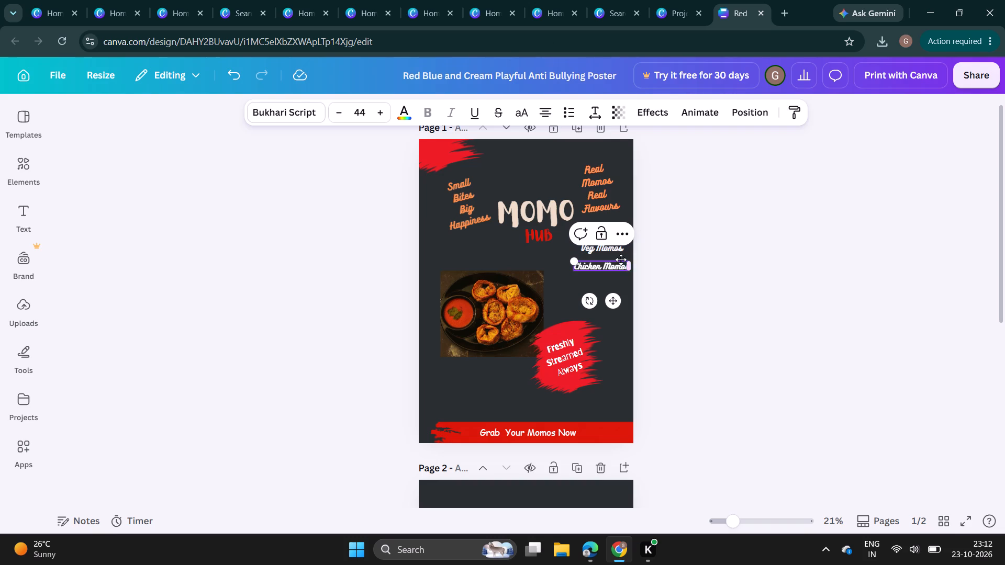
{"action": "left_click", "coordinate": [601, 284]}
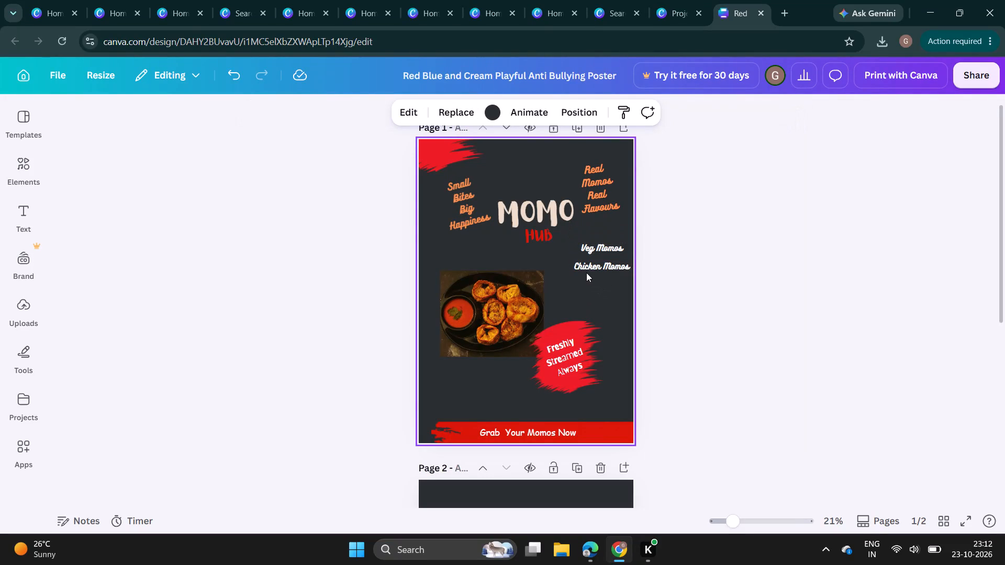
{"action": "left_click", "coordinate": [589, 277]}
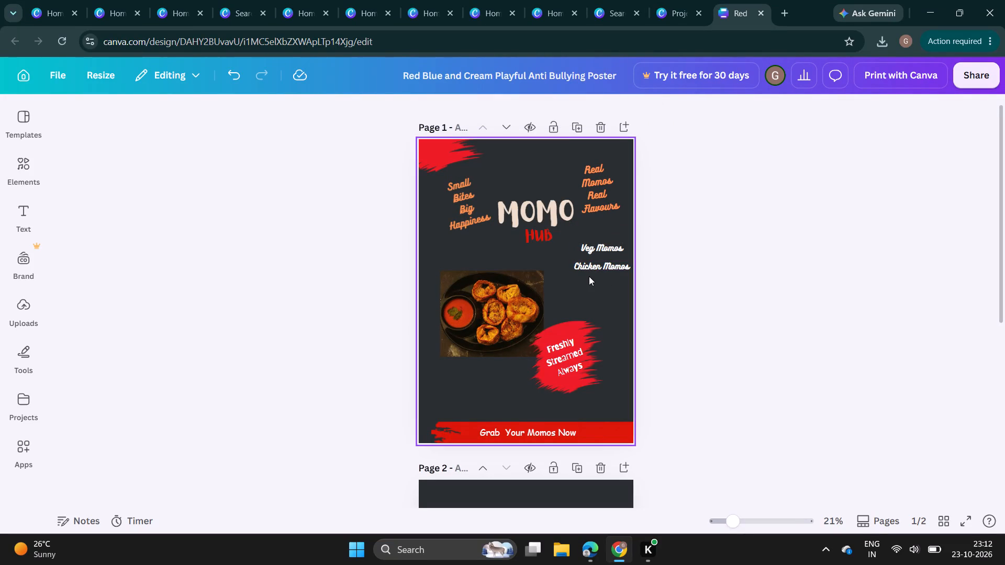
Duplicate the Chicken Momos text, place the copy directly below it and change its wording to Paneer Momos.
{"action": "left_click", "coordinate": [591, 265]}
{"action": "left_click", "coordinate": [602, 235]}
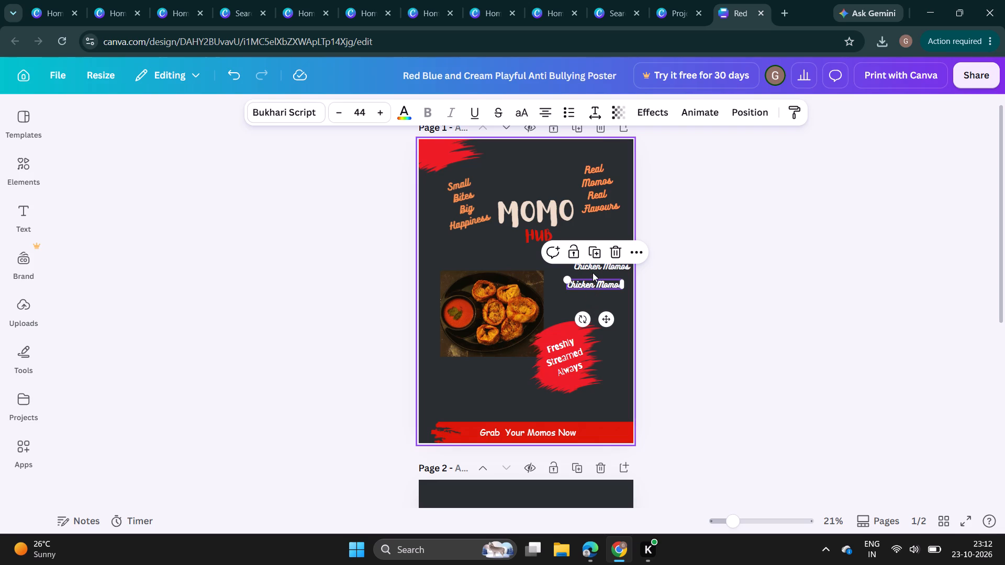
{"action": "left_click_drag", "start_coordinate": [593, 282], "coordinate": [597, 295]}
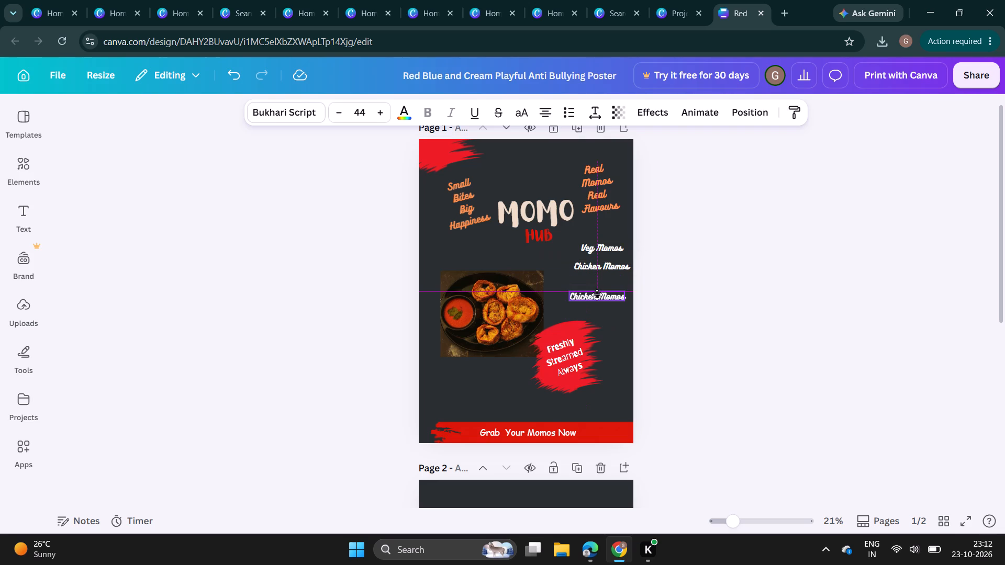
{"action": "left_click_drag", "start_coordinate": [597, 295], "coordinate": [600, 279]}
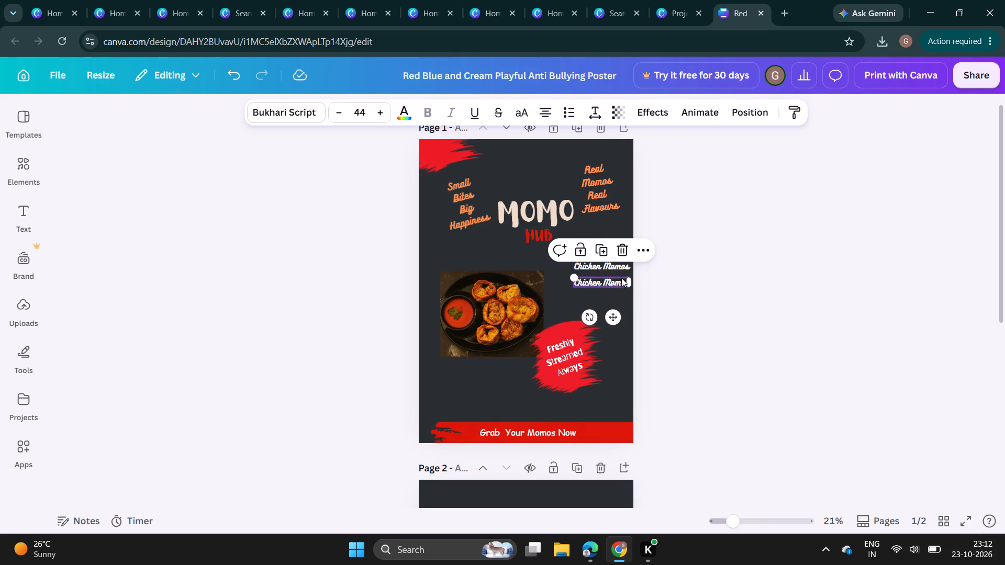
{"action": "left_click", "coordinate": [621, 278]}
{"action": "key", "text": "BackSpace"}
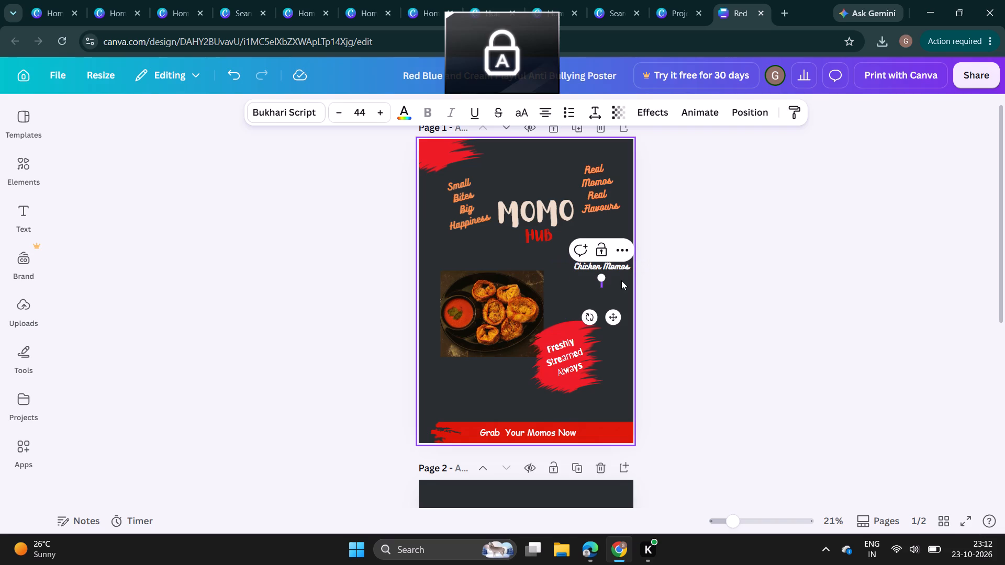
{"action": "type", "text": "aneer"}
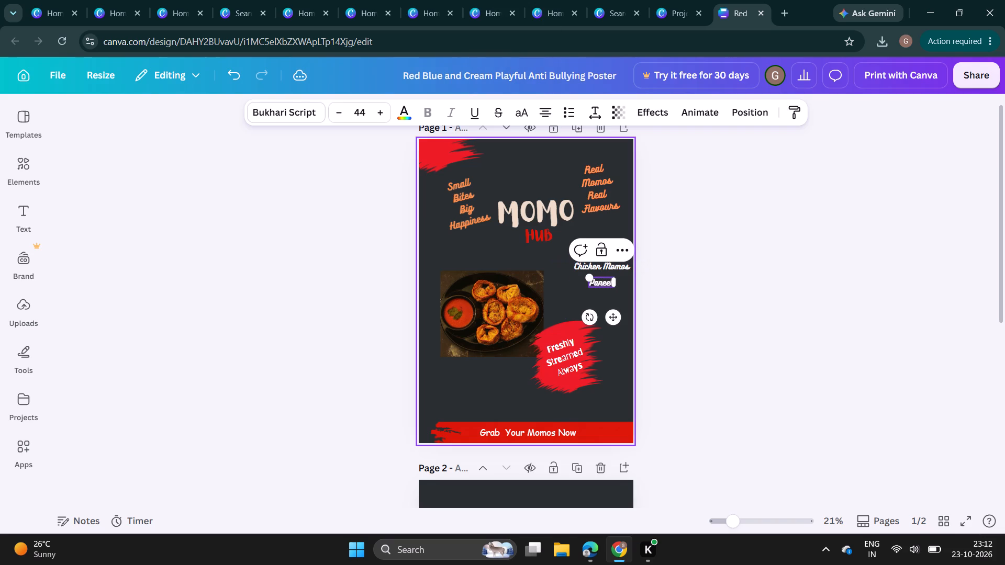
{"action": "key", "text": "space"}
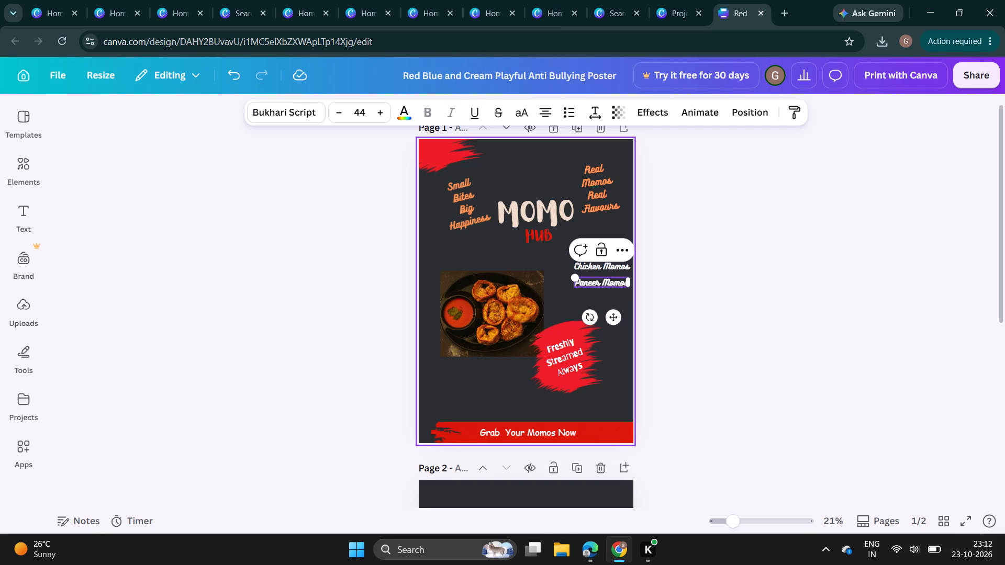
{"action": "left_click", "coordinate": [620, 295]}
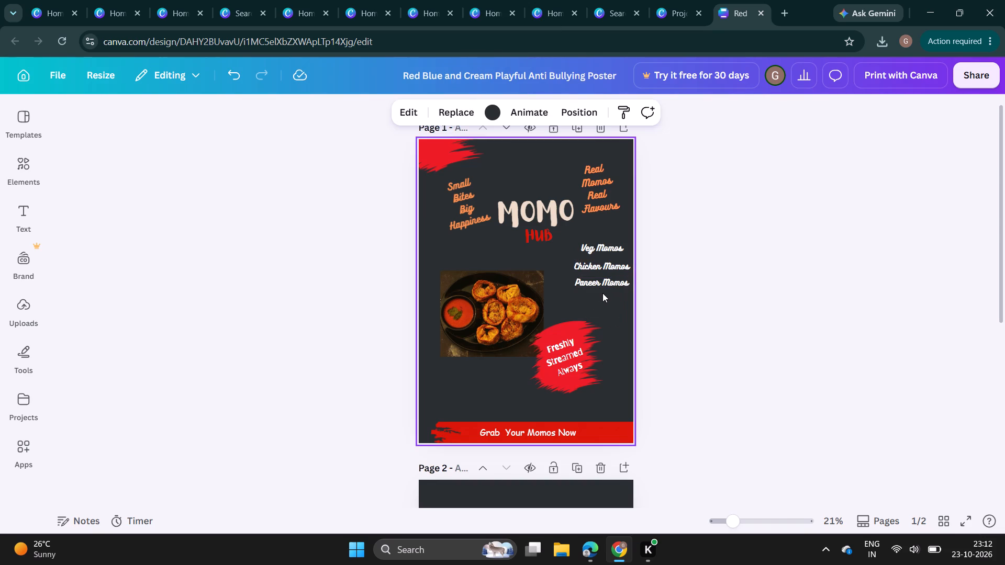
Duplicate the Paneer Momos text below itself and change the copy's wording to Spicy Momos.
{"action": "left_click", "coordinate": [589, 282]}
{"action": "left_click", "coordinate": [606, 244]}
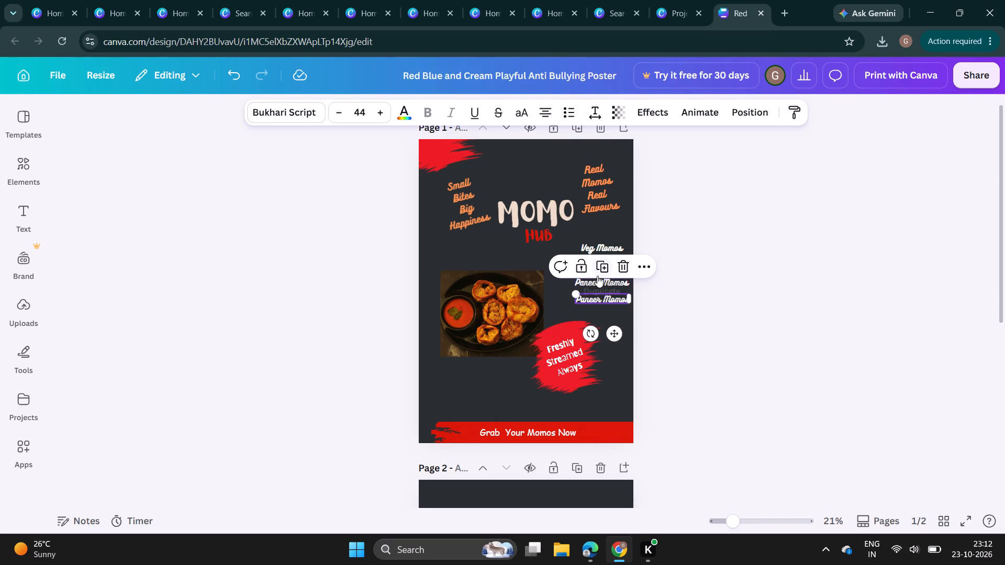
{"action": "left_click", "coordinate": [622, 298]}
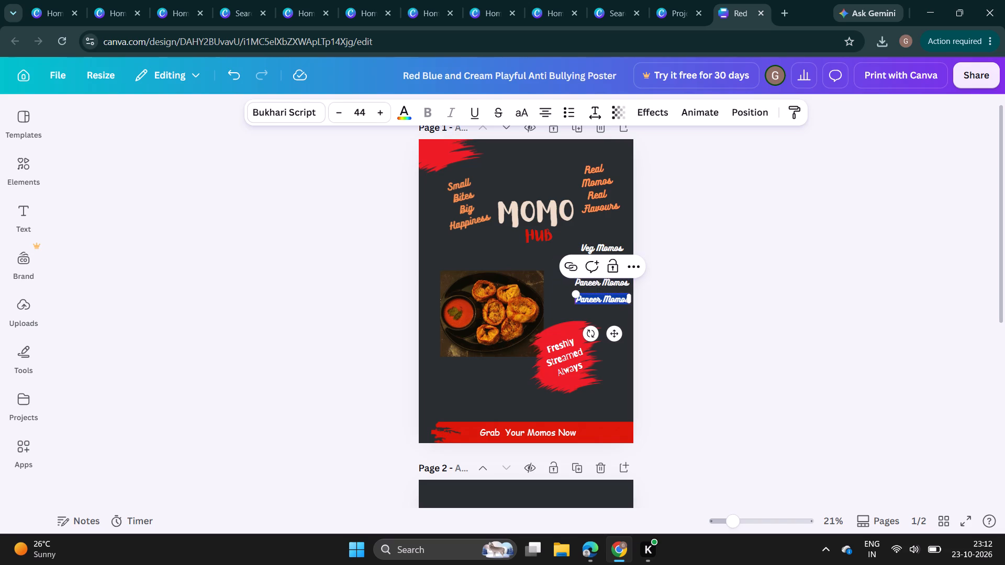
{"action": "key", "text": "BackSpace"}
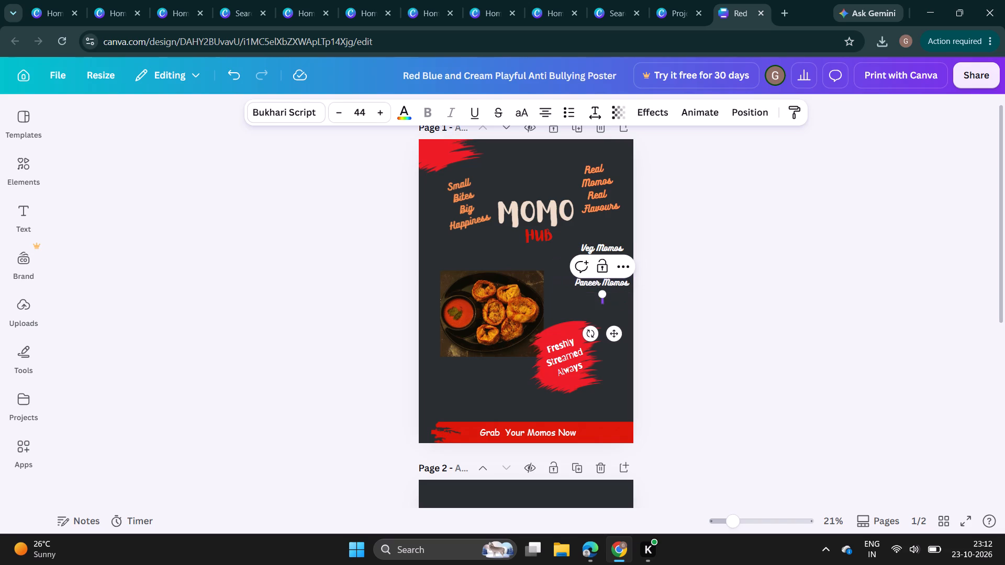
{"action": "key", "text": "s"}
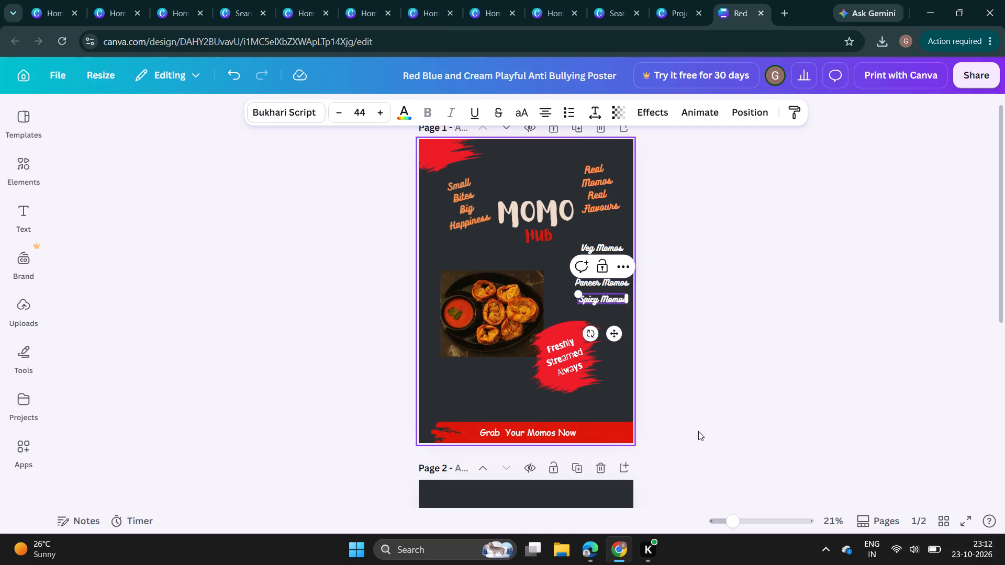
{"action": "left_click", "coordinate": [668, 325]}
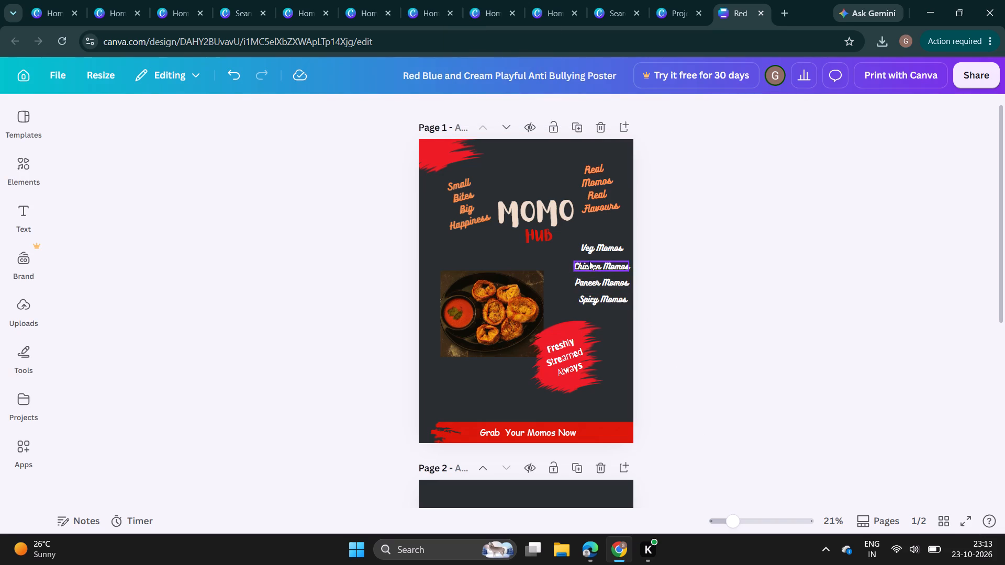
Shift the four momos menu lines slightly towards the poster's outer edge and bring Spicy Momos and Paneer Momos closer to the lines above.
{"action": "left_click", "coordinate": [582, 264]}
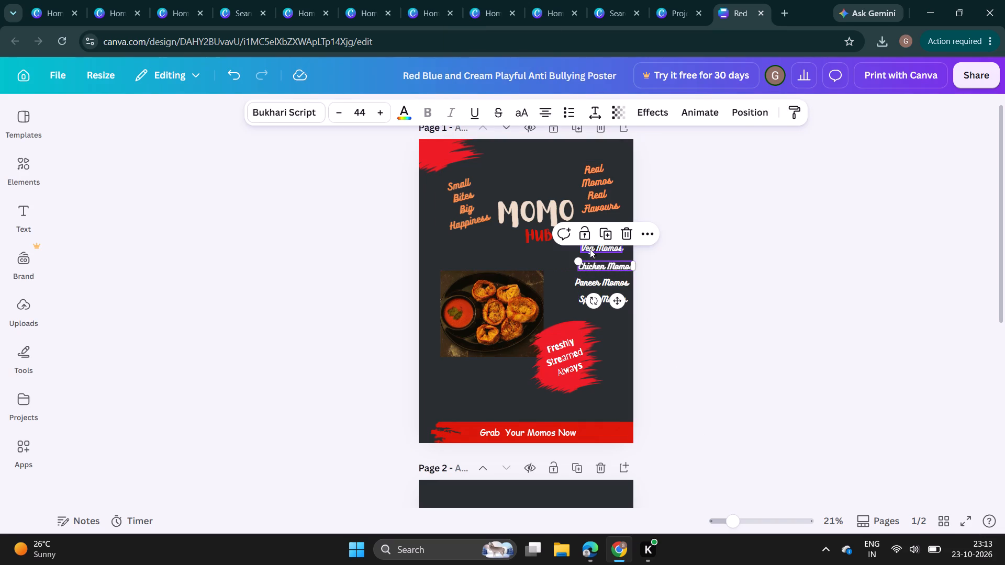
{"action": "left_click", "coordinate": [590, 248]}
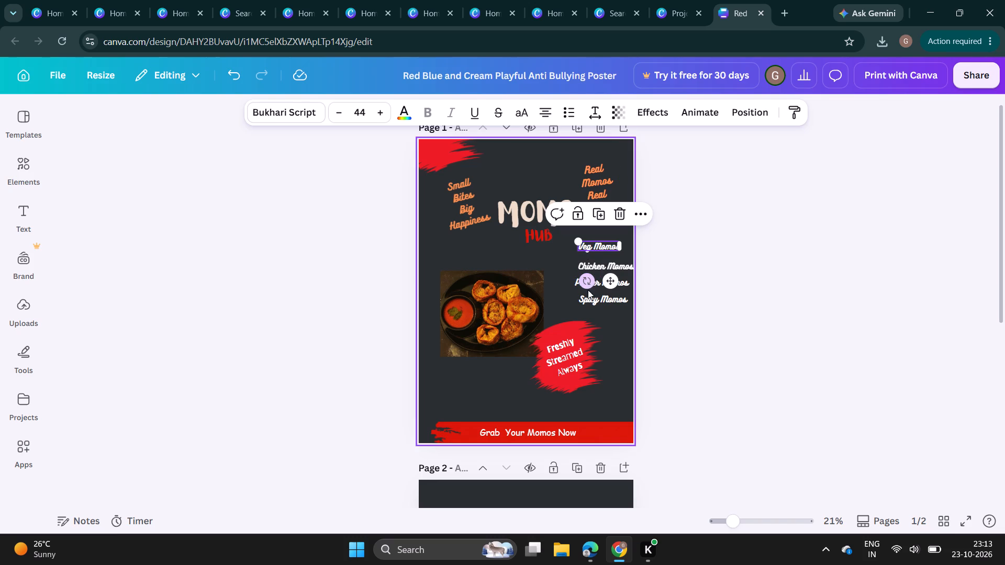
{"action": "left_click_drag", "start_coordinate": [591, 244], "coordinate": [597, 244]}
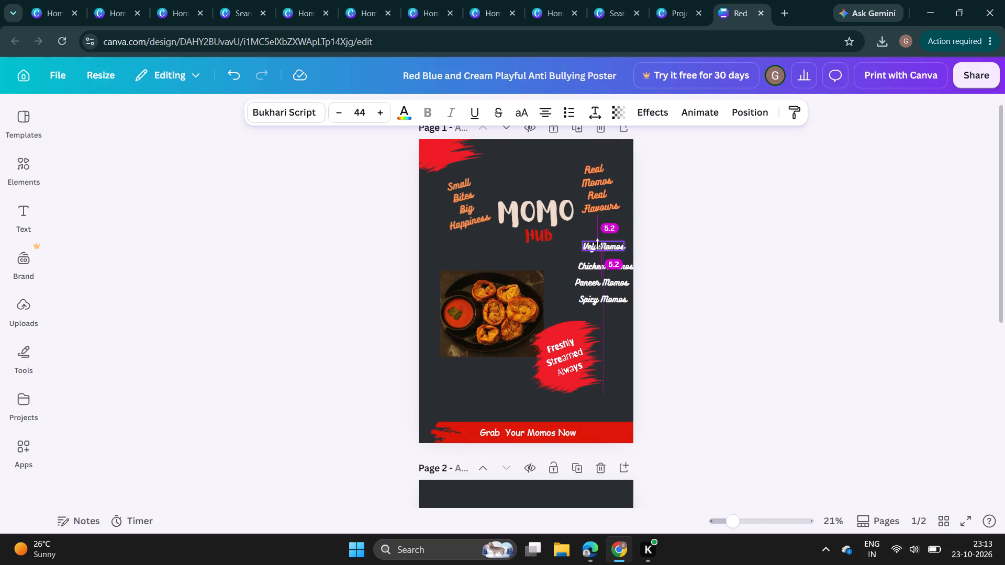
{"action": "left_click_drag", "start_coordinate": [597, 244], "coordinate": [596, 245]}
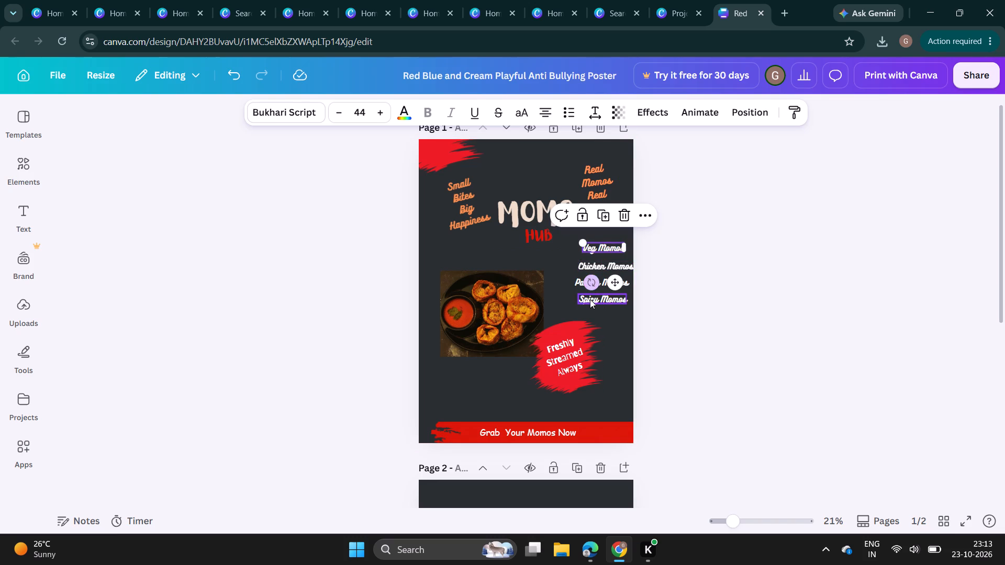
{"action": "left_click", "coordinate": [590, 299]}
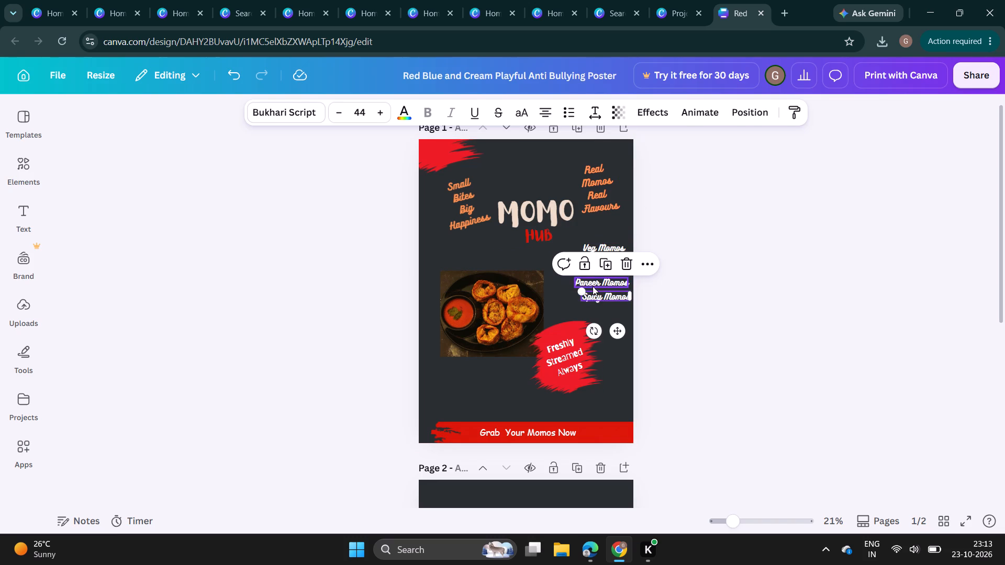
{"action": "left_click", "coordinate": [593, 281]}
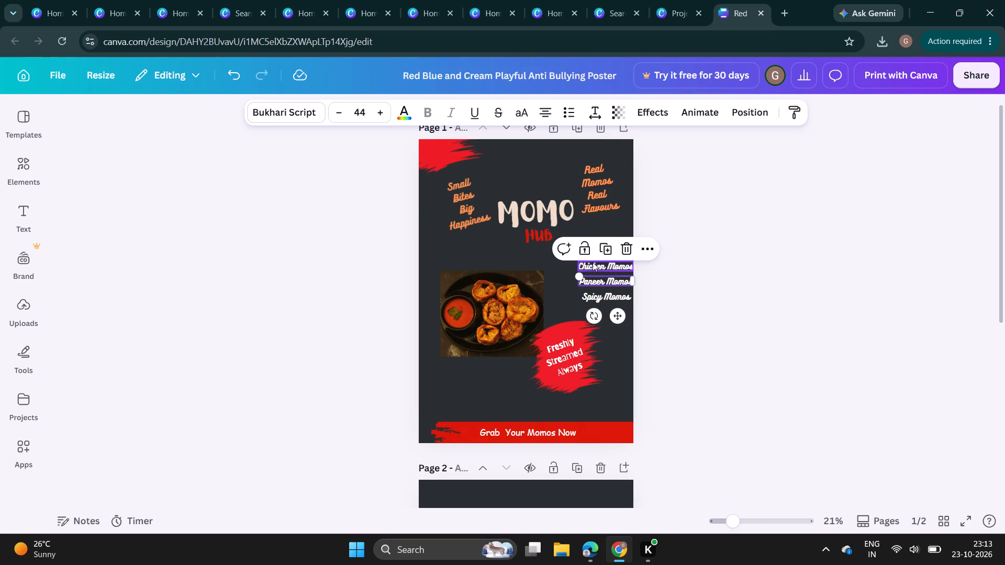
{"action": "left_click", "coordinate": [671, 226]}
Fine-tune the positions of Veg, Chicken, Paneer and Spicy Momos so the menu lines form a roughly evenly spaced column.
{"action": "left_click", "coordinate": [609, 247]}
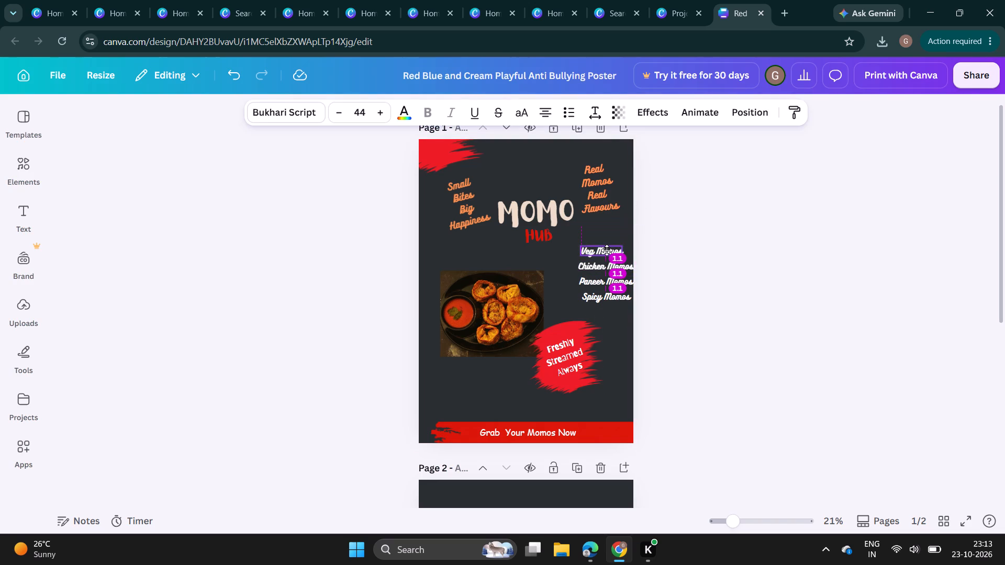
{"action": "left_click", "coordinate": [602, 263]}
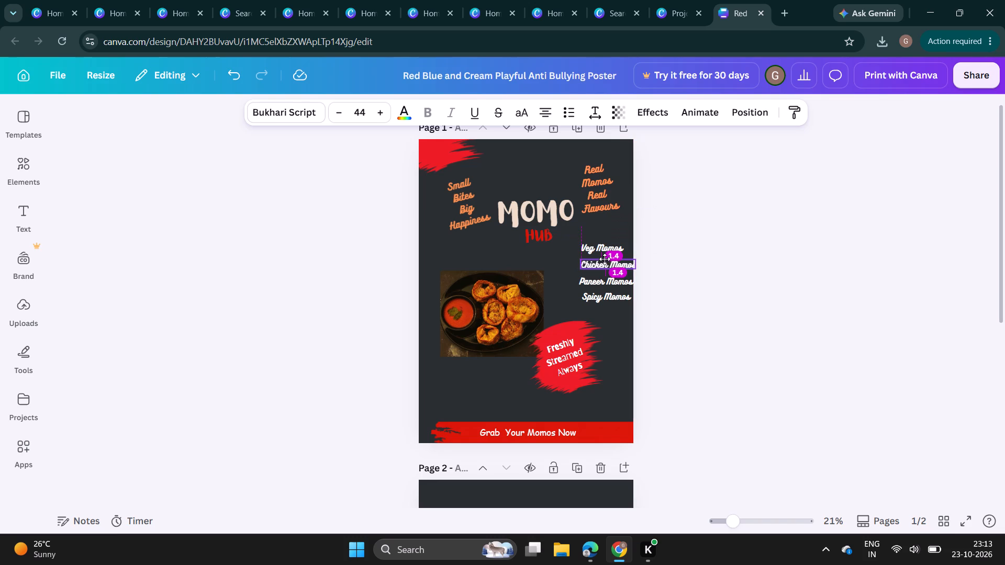
{"action": "left_click", "coordinate": [594, 284]}
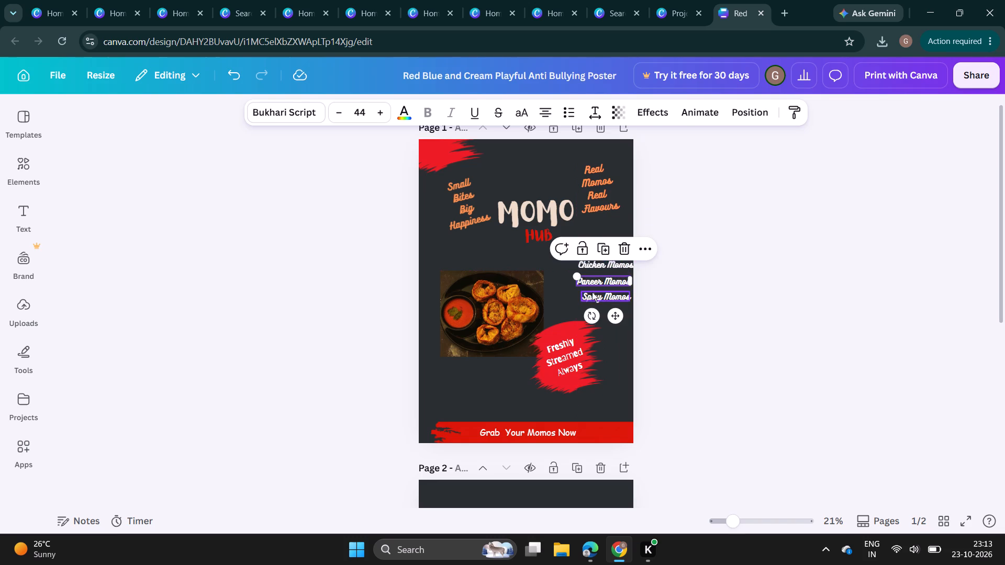
{"action": "left_click", "coordinate": [592, 296]}
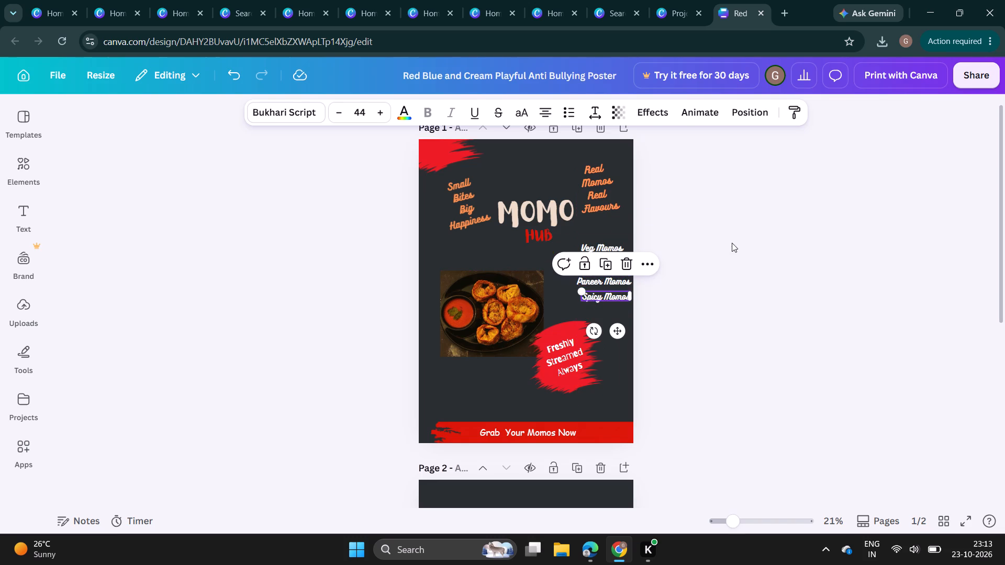
{"action": "left_click", "coordinate": [732, 243]}
{"action": "left_click", "coordinate": [498, 253]}
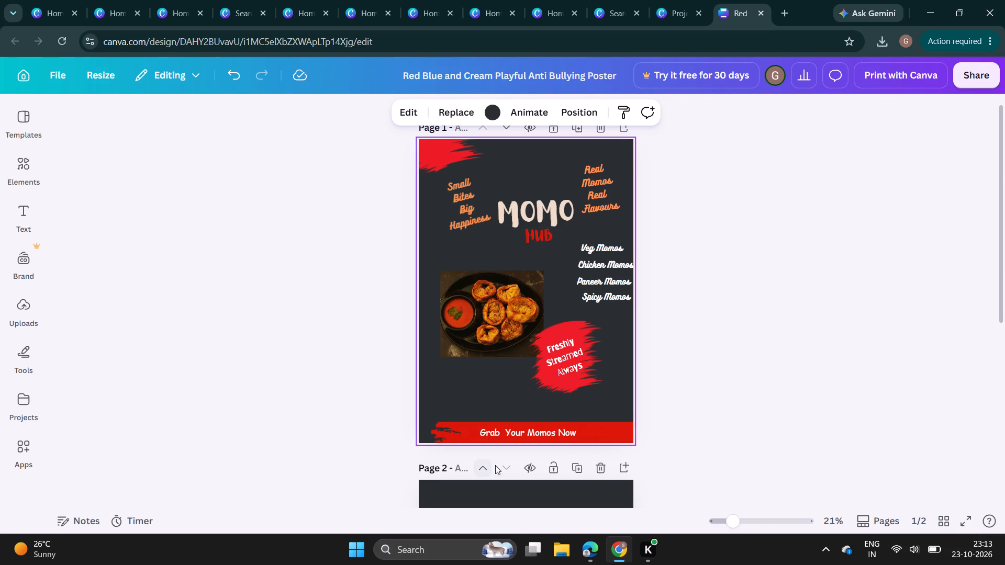
{"action": "scroll", "coordinate": [508, 460], "scroll_direction": "down", "scroll_amount": 1}
{"action": "scroll", "coordinate": [559, 421], "scroll_direction": "up", "scroll_amount": 7}
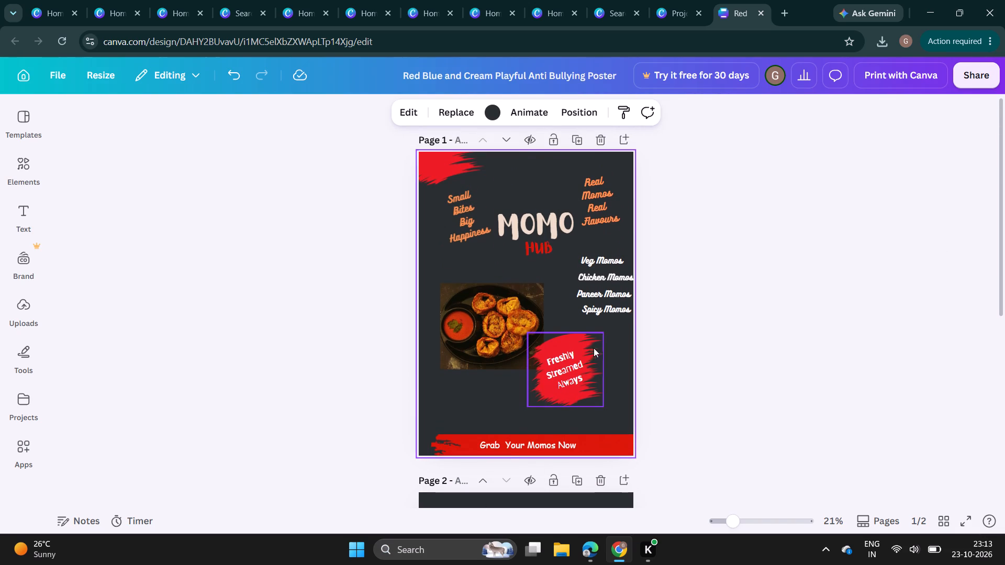
{"action": "left_click", "coordinate": [727, 385]}
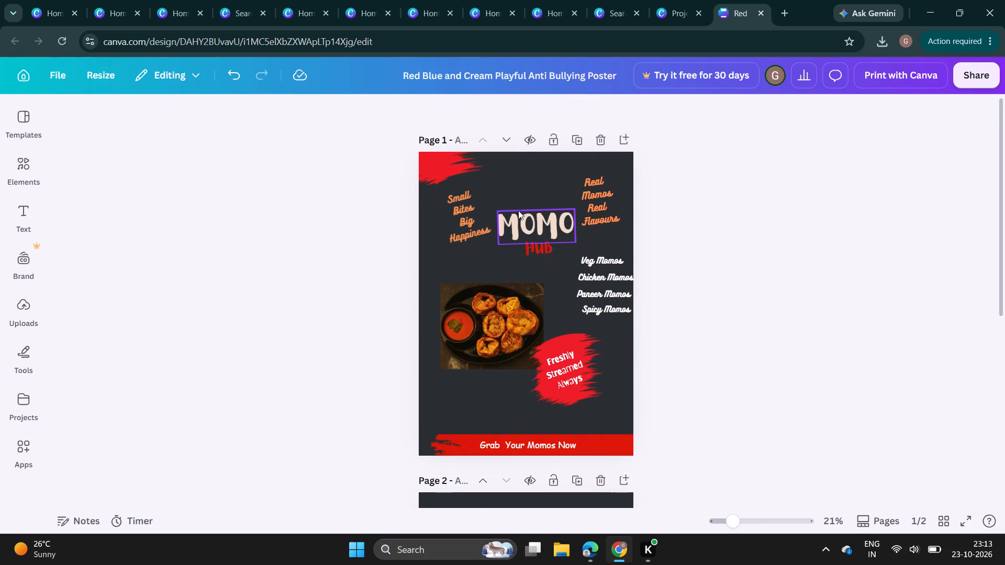
Group the MOMO and HUB title texts together.
{"action": "left_click_drag", "start_coordinate": [497, 197], "coordinate": [534, 245]}
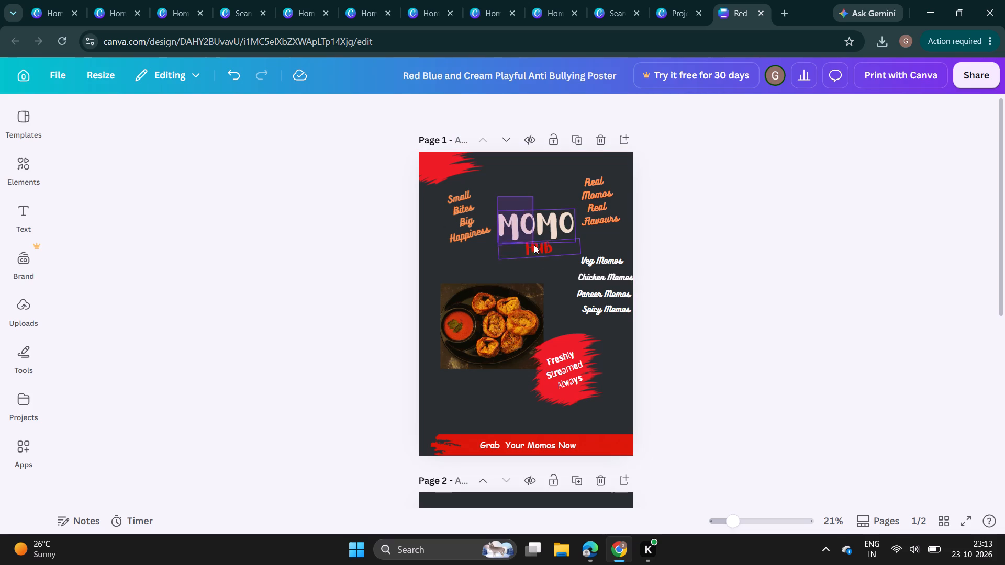
{"action": "left_click_drag", "start_coordinate": [534, 245], "coordinate": [576, 267]}
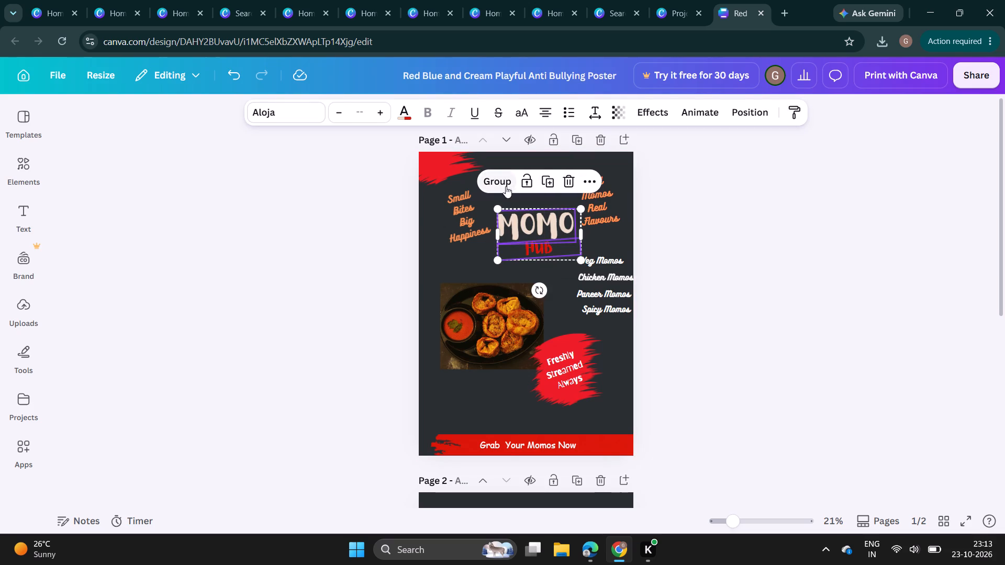
{"action": "left_click", "coordinate": [502, 183]}
{"action": "left_click", "coordinate": [754, 275]}
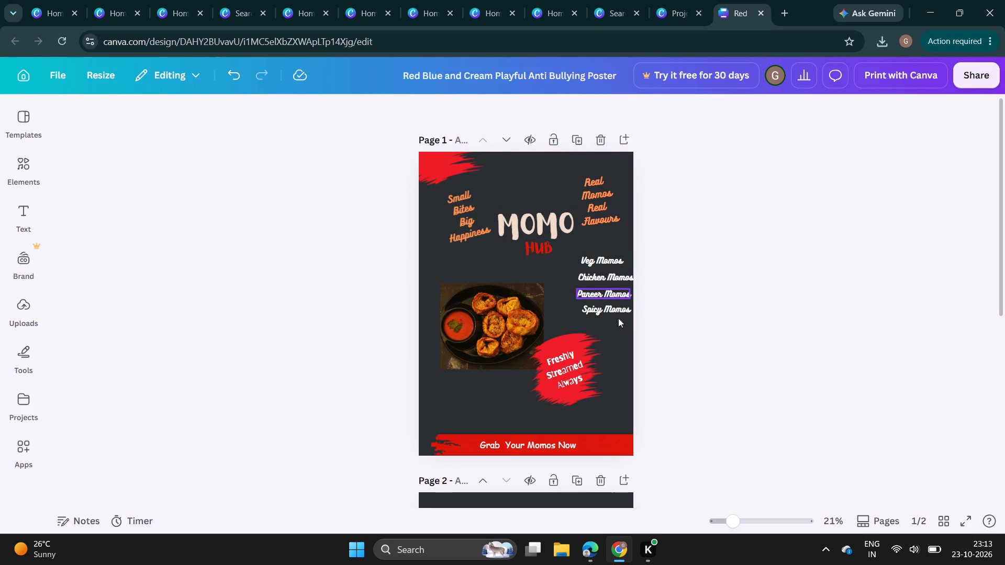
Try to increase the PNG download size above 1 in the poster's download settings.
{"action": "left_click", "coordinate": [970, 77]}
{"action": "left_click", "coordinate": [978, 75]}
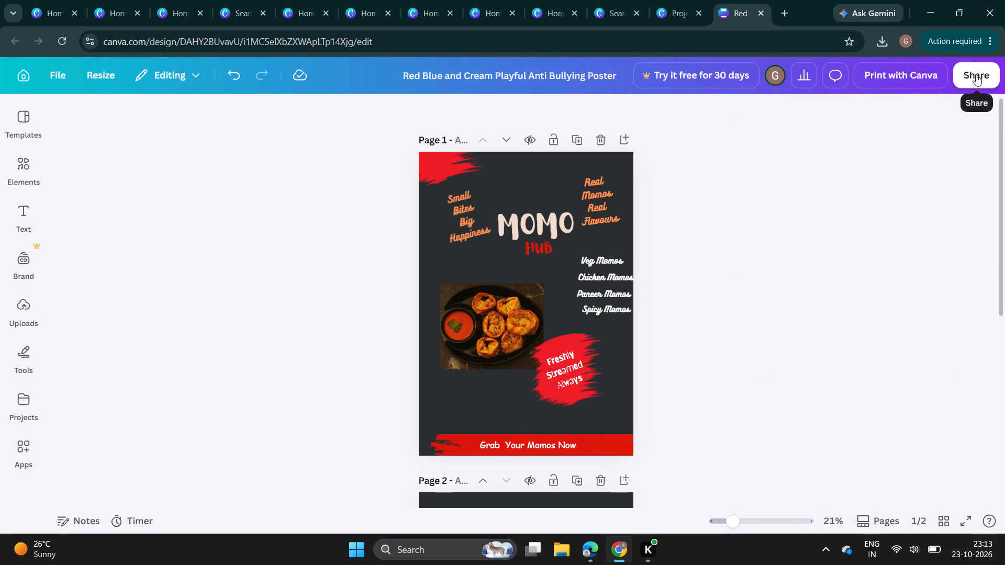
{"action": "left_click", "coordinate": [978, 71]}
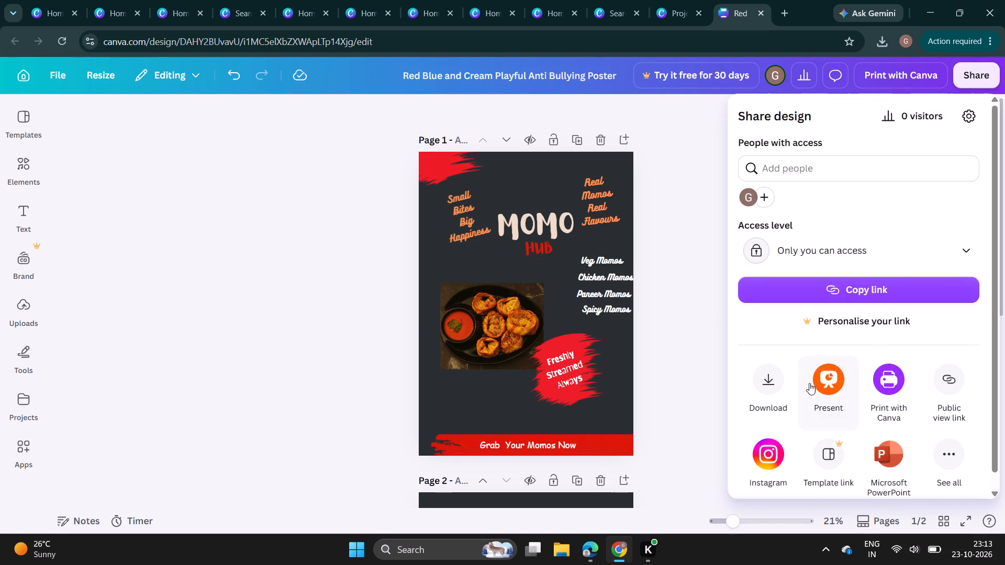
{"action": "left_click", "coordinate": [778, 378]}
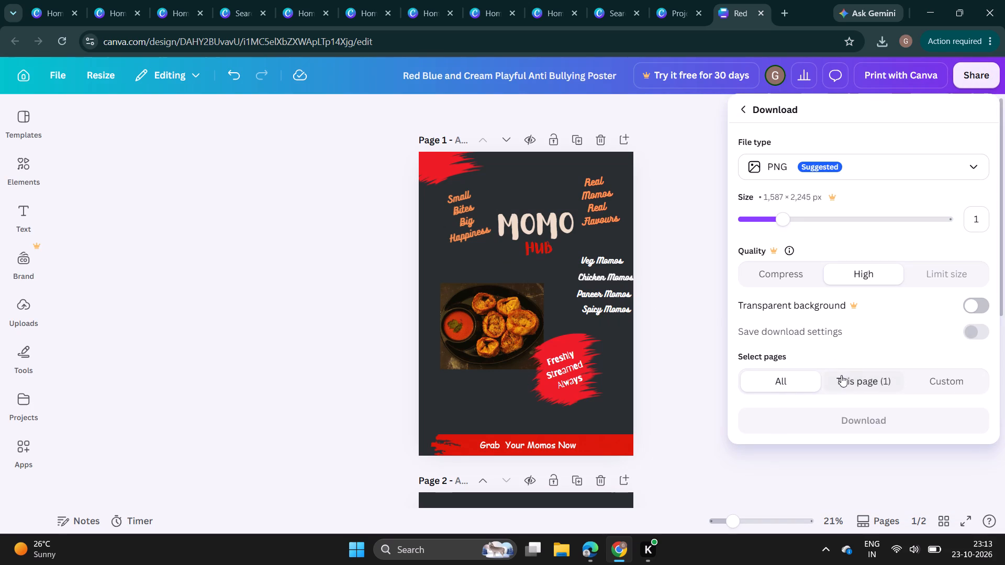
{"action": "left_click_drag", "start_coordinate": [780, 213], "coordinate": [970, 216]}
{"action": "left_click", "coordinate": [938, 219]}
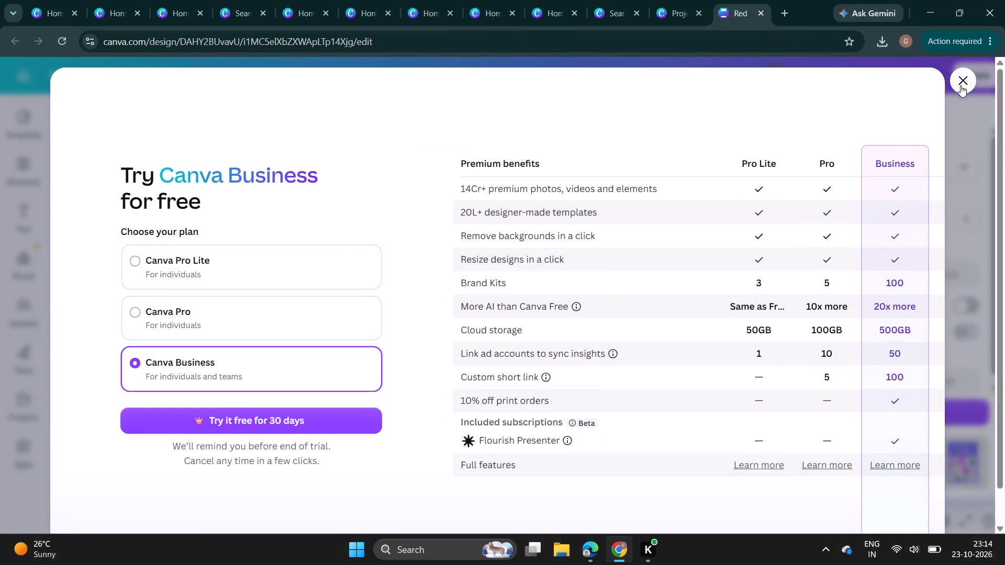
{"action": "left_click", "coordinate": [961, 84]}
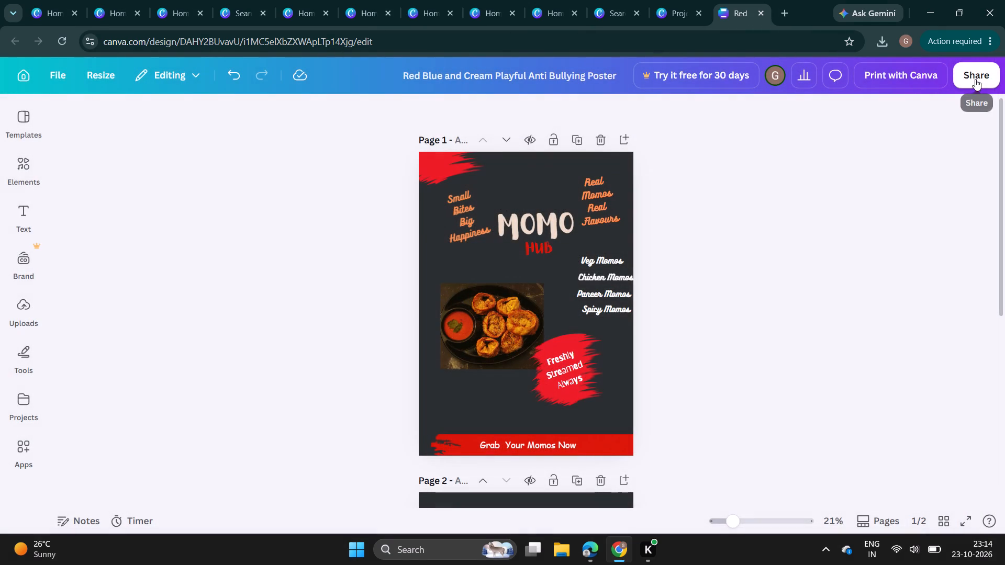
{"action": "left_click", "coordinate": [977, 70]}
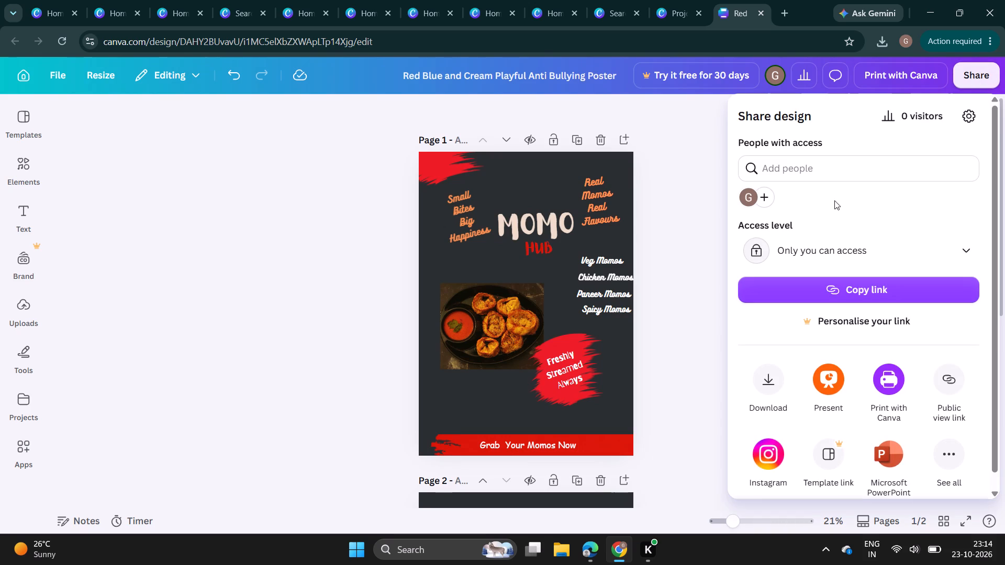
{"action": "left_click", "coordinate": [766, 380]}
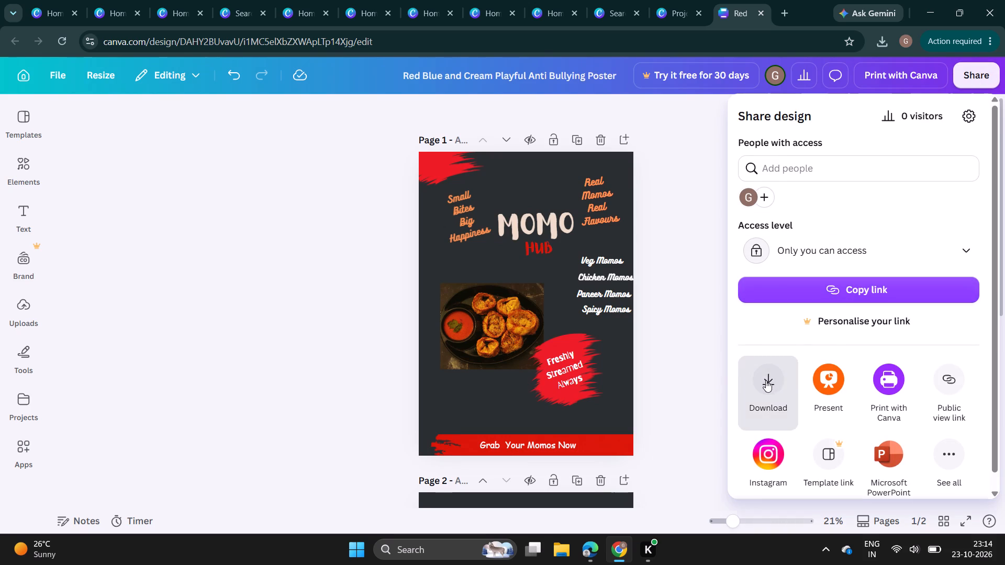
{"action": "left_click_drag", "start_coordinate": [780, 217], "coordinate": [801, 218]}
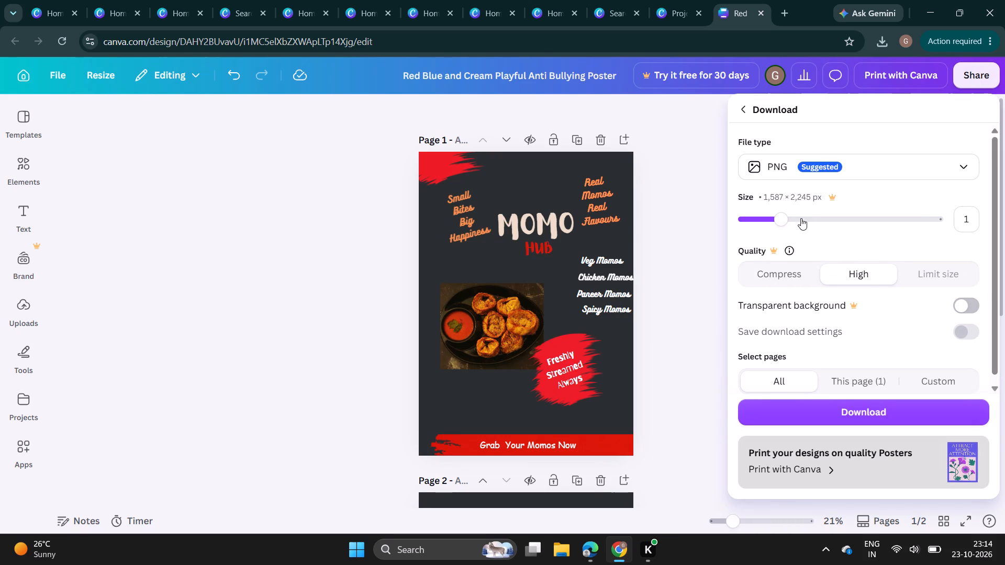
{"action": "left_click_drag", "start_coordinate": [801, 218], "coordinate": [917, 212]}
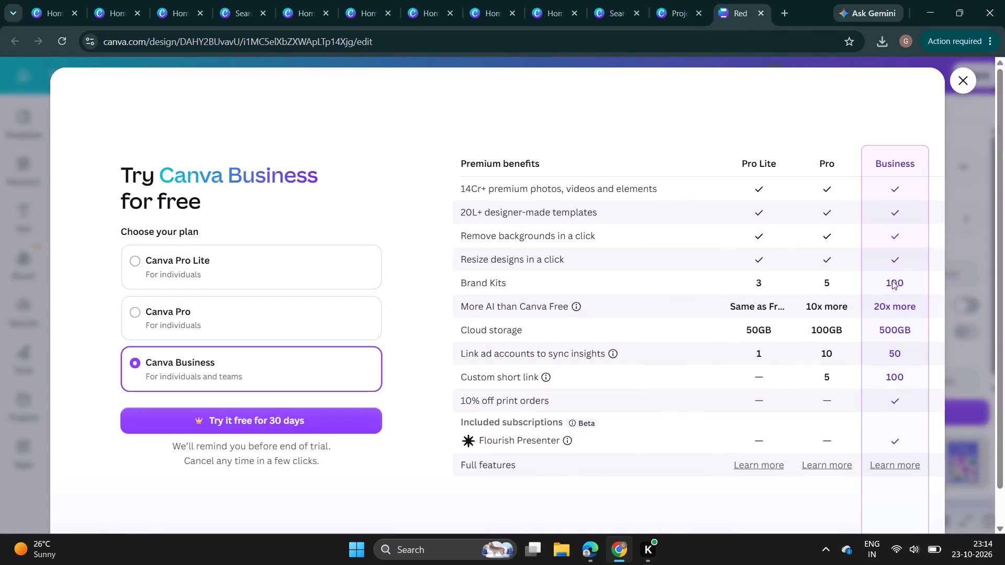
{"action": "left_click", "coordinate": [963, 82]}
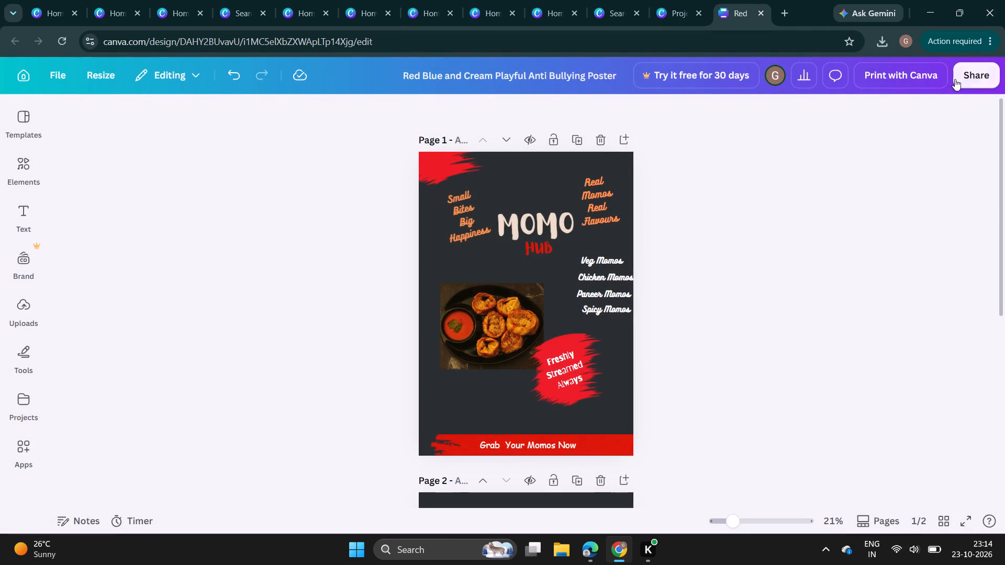
Download all pages of the design as PNG at size 1 and high quality.
{"action": "left_click", "coordinate": [976, 70]}
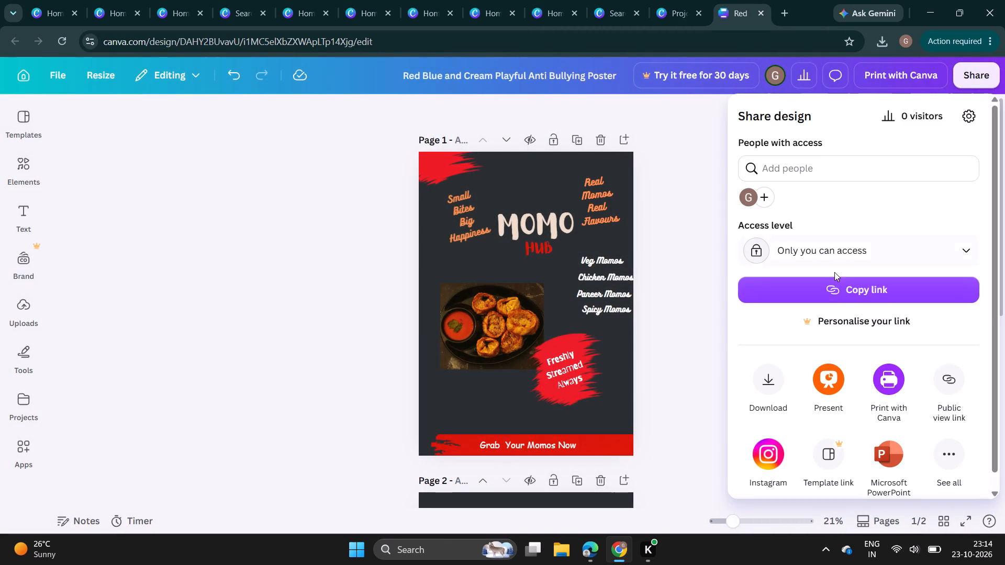
{"action": "left_click", "coordinate": [767, 378]}
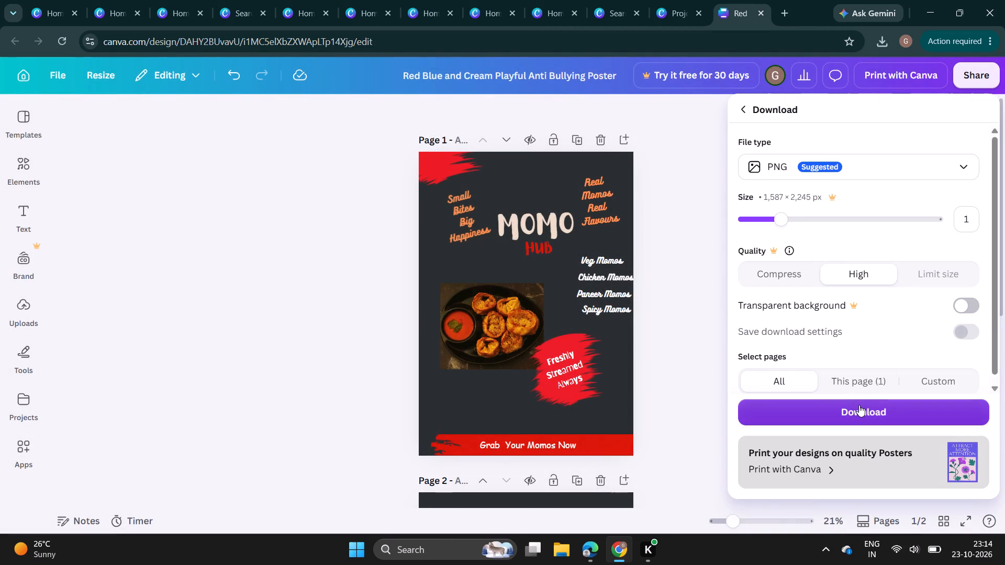
{"action": "left_click", "coordinate": [859, 405]}
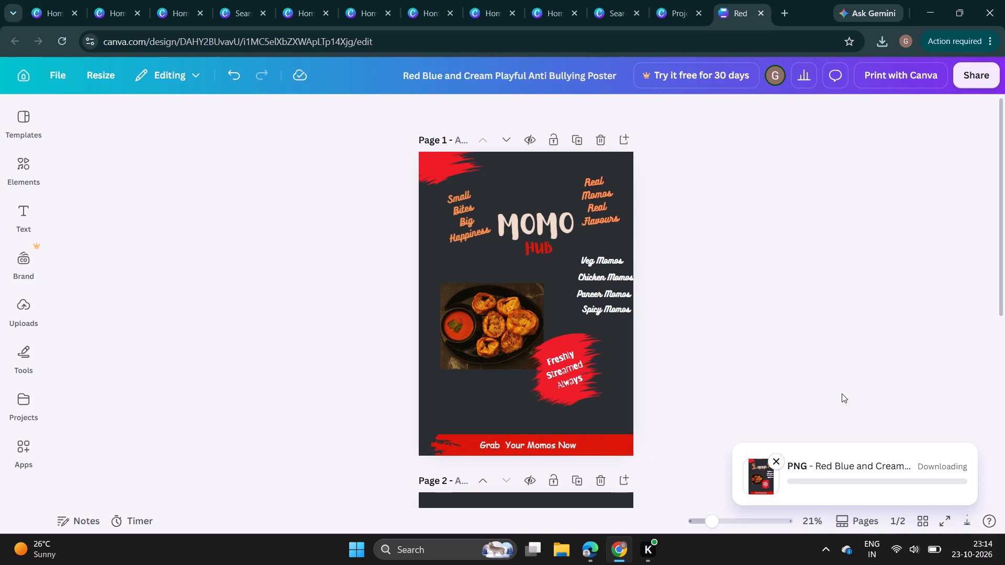